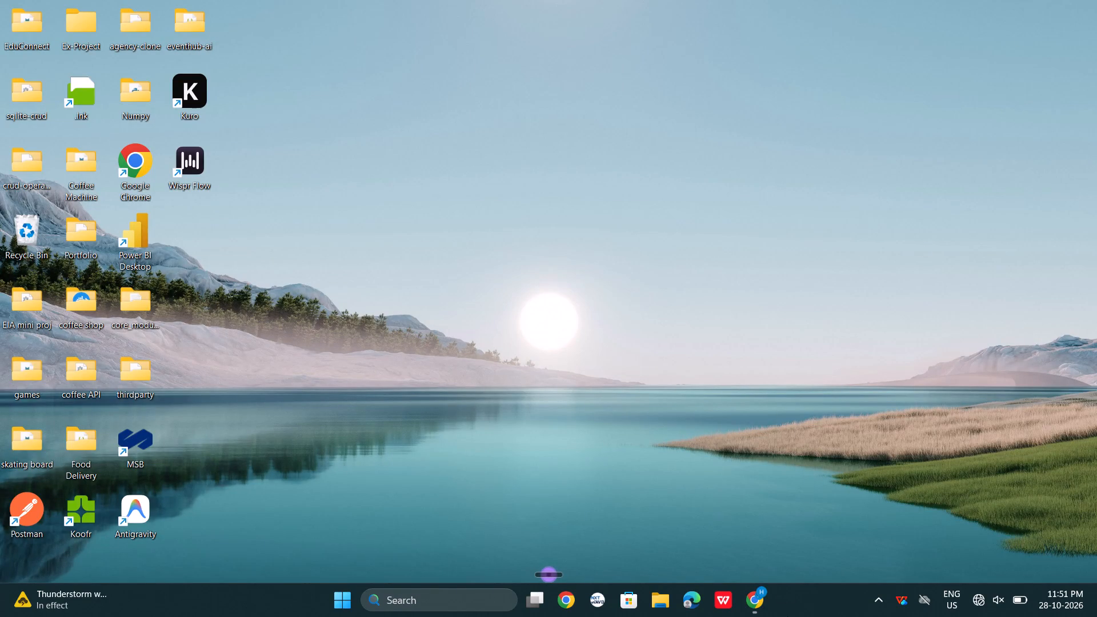
Switch to the Chrome work-profile window and bring up the LLT payroll spreadsheet.
left_click(764, 595)
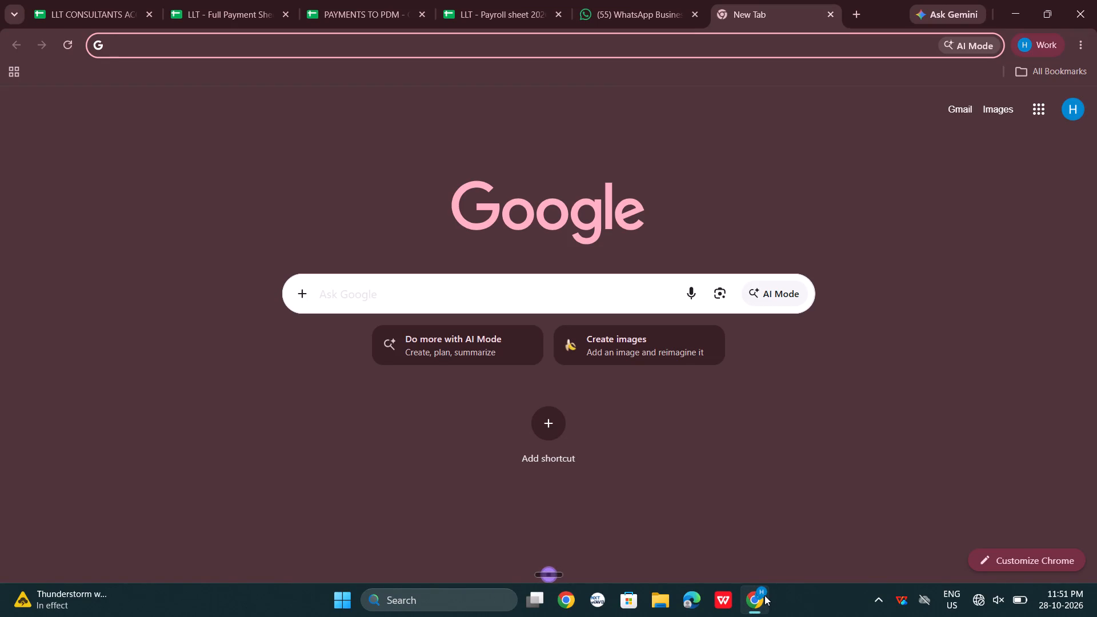
left_click(493, 0)
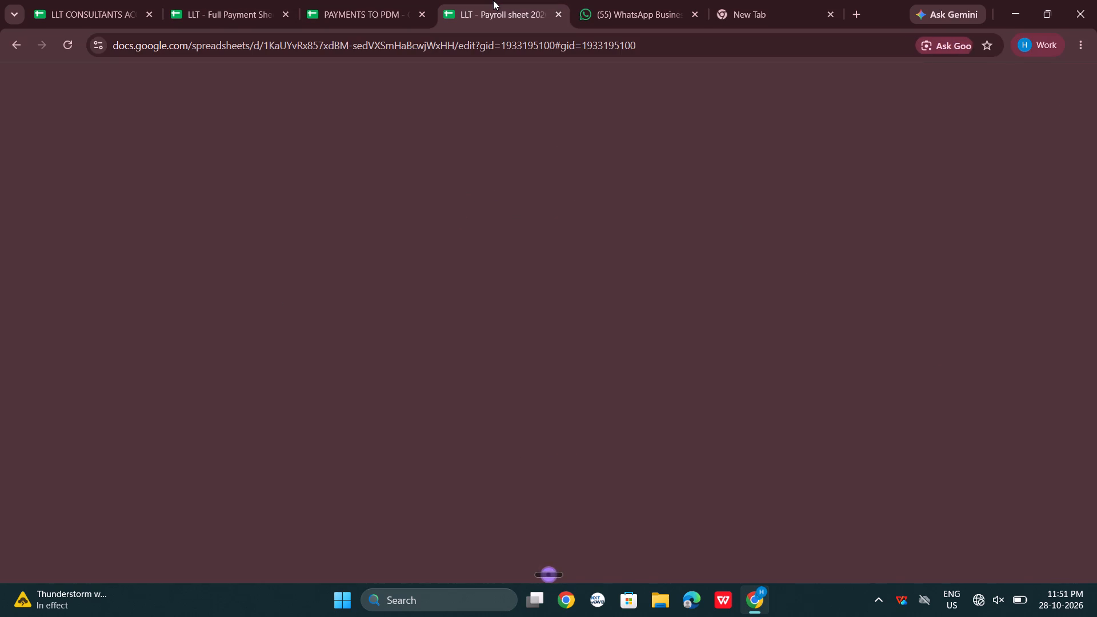
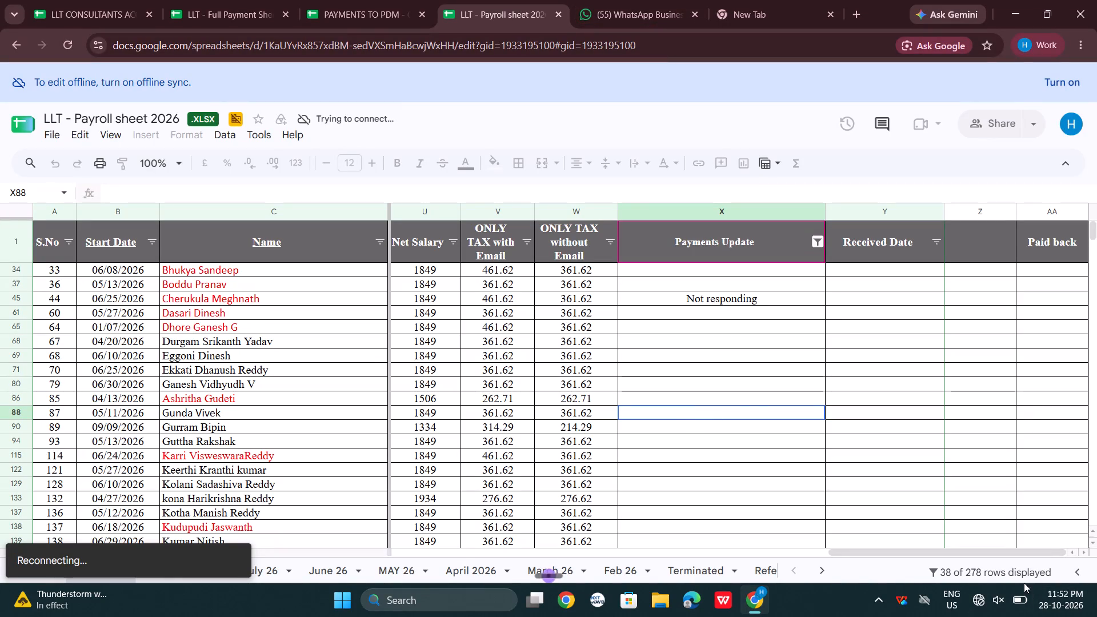
Bring up the list of available Wi-Fi networks in the Windows quick settings.
left_click(1002, 596)
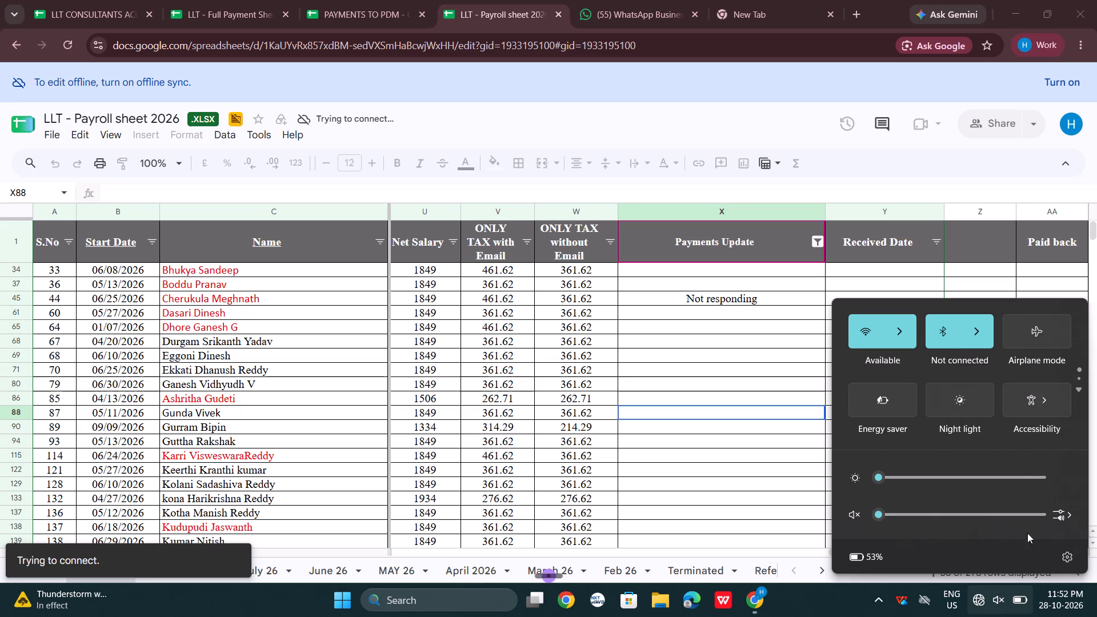
left_click(911, 339)
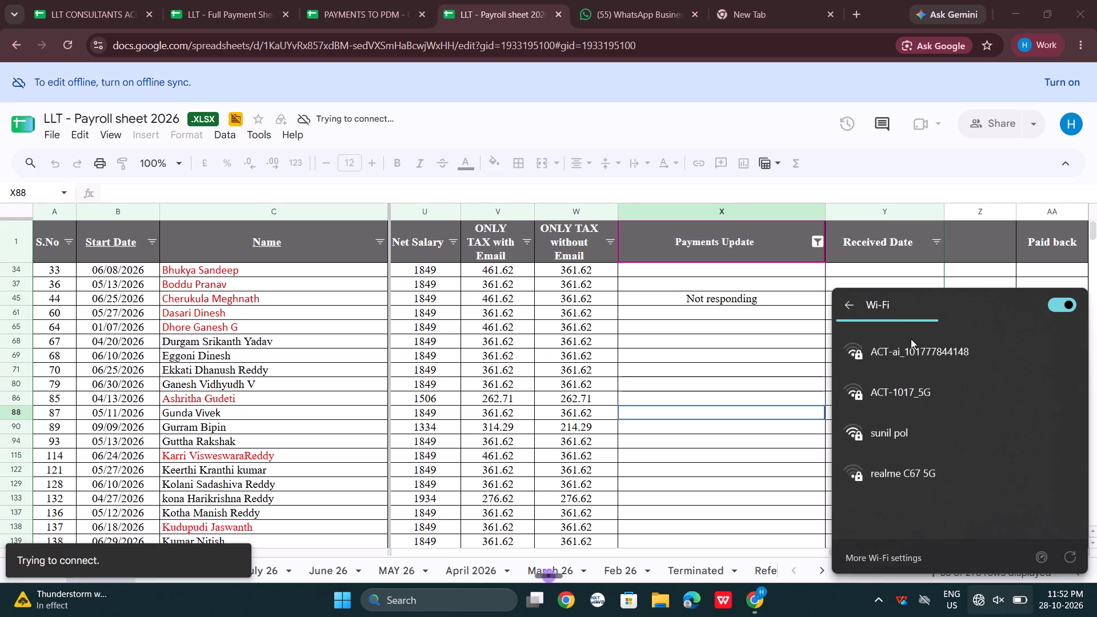
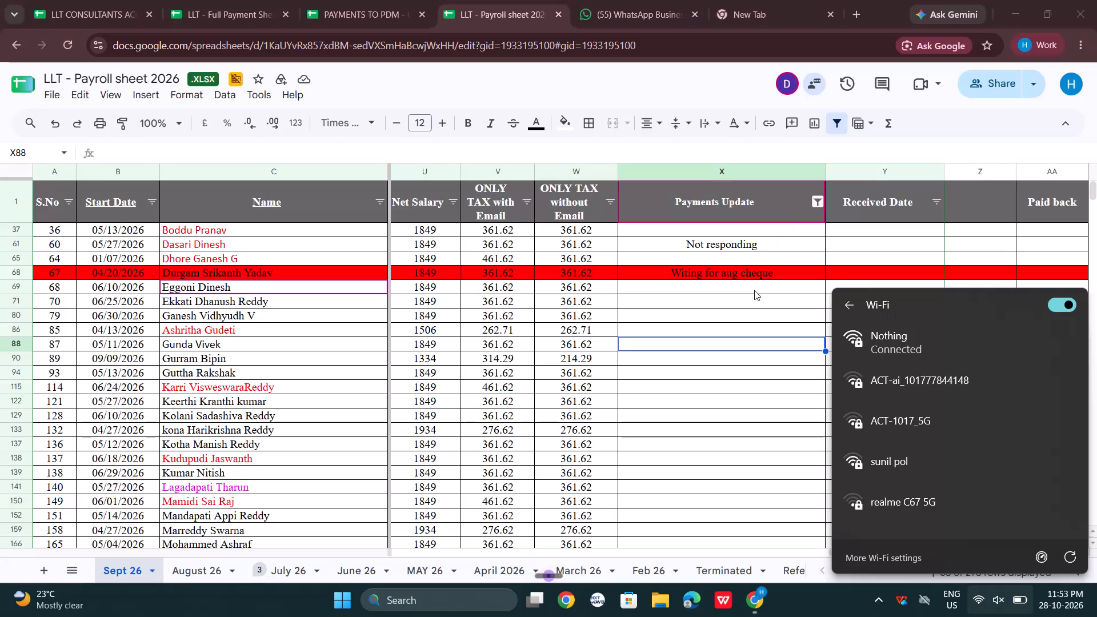
Dismiss the Wi-Fi network list and open the Payments Update cell in row 68 of the Sept 26 sheet for editing.
left_click(754, 290)
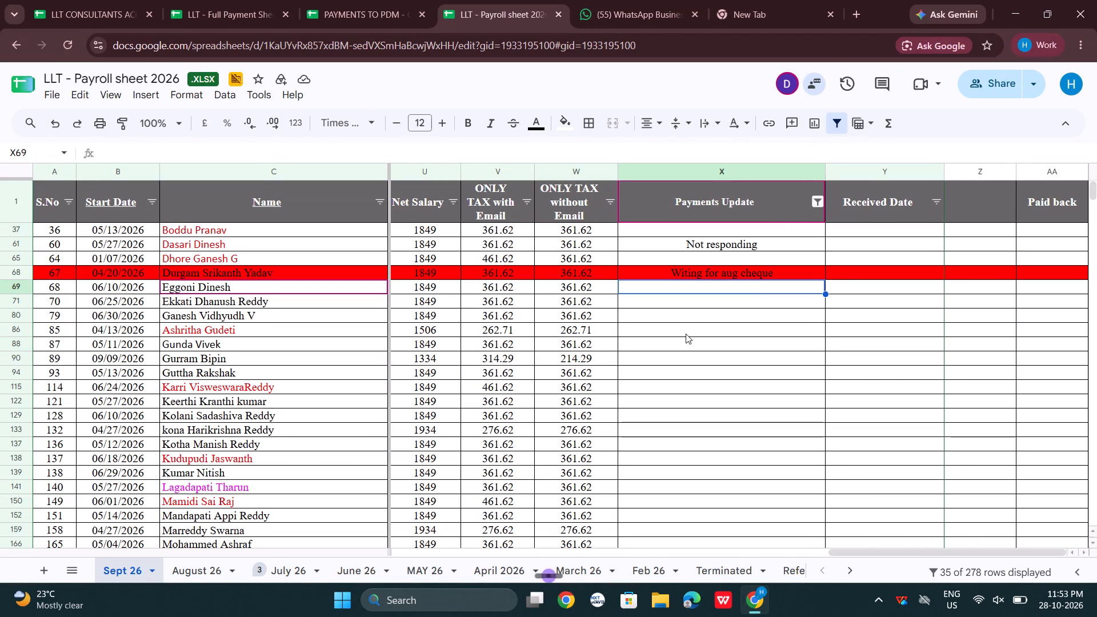
double_click(692, 279)
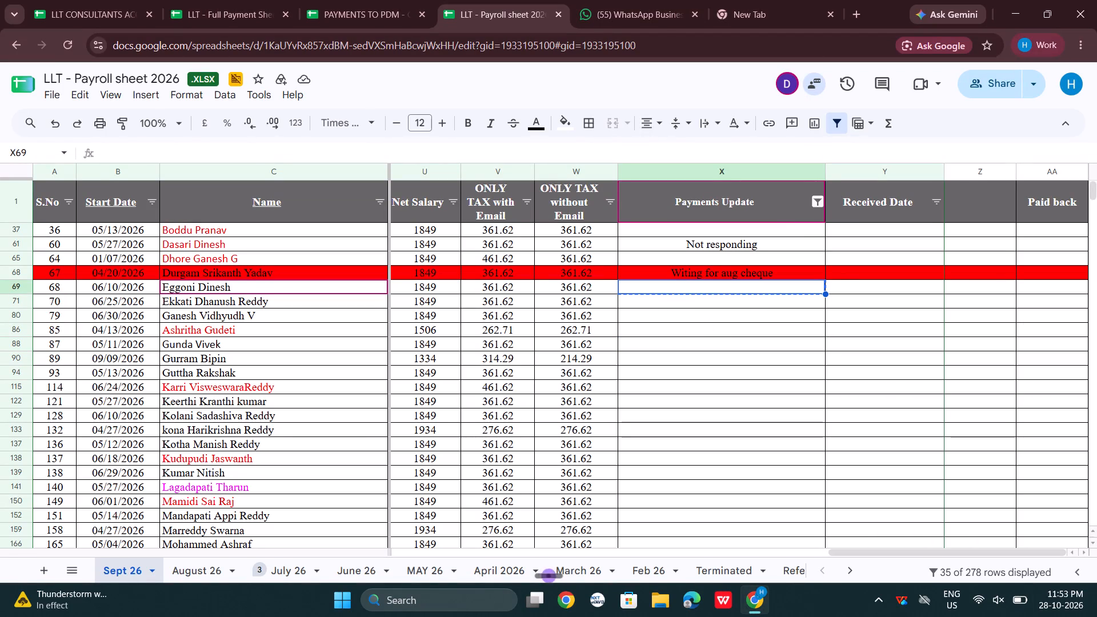
double_click(690, 269)
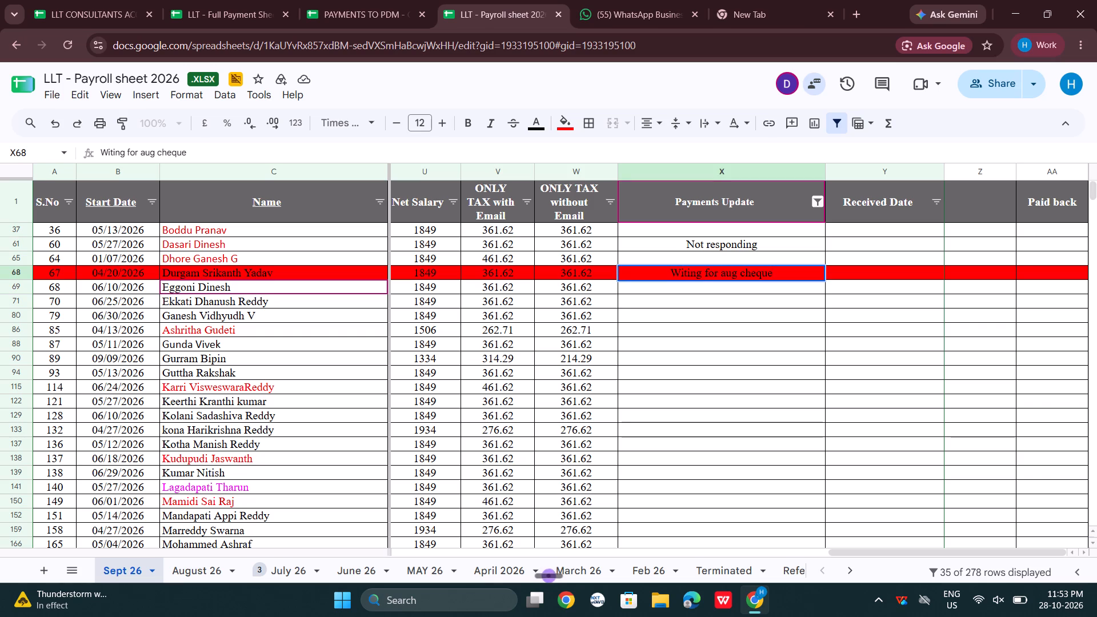
Correct the Payments Update note in row 68 of the Sept 26 sheet to read "Waiting for aug cheque".
left_click(684, 270)
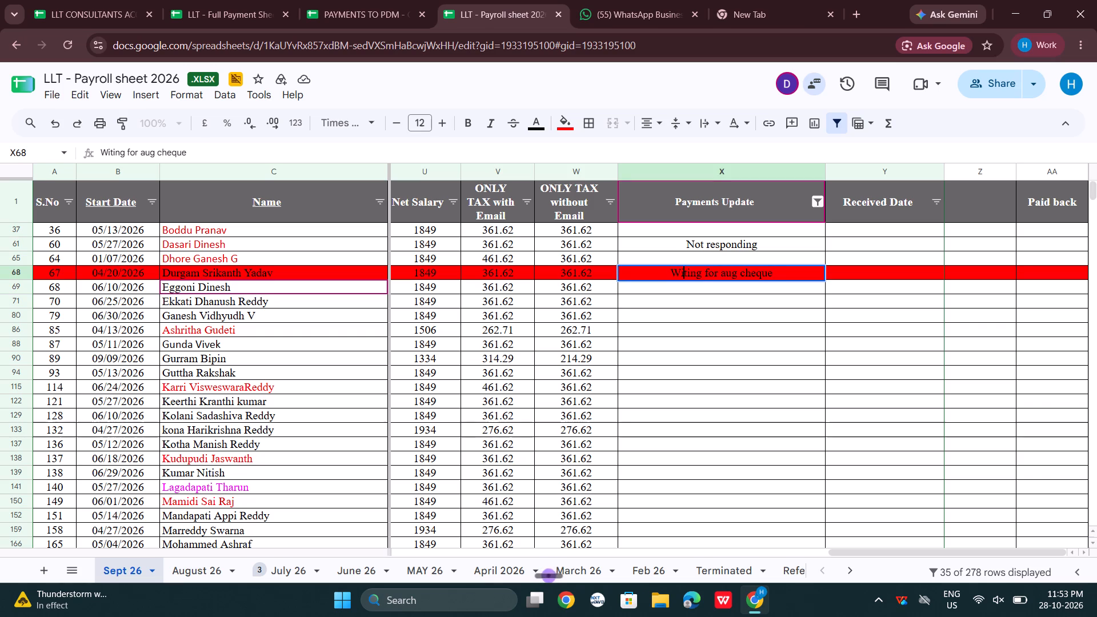
key("BackSpace")
type("ai")
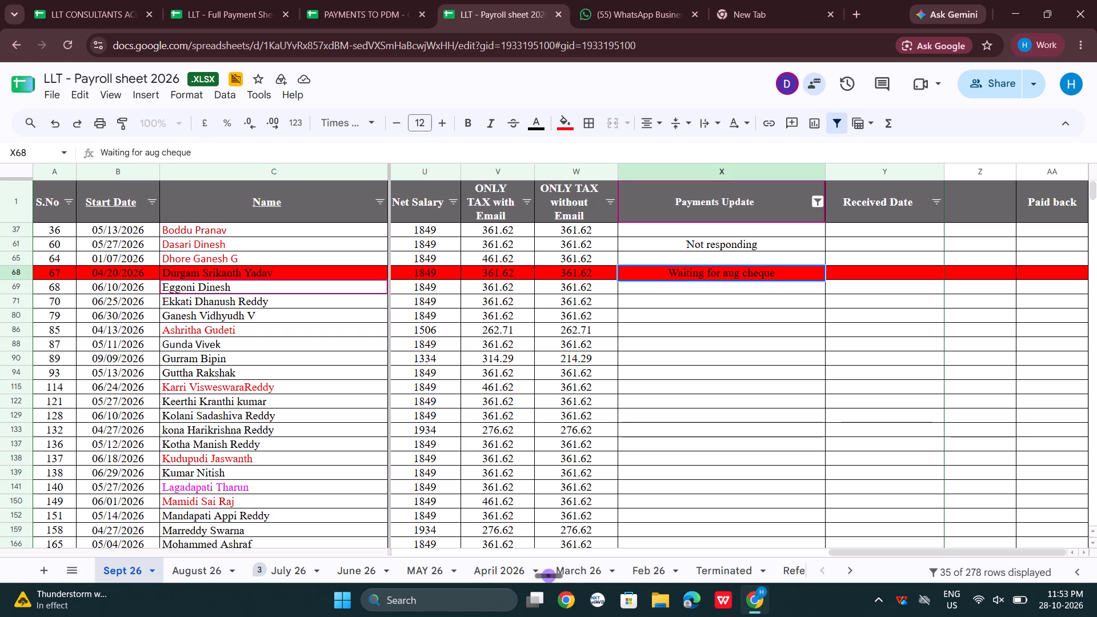
left_click(695, 290)
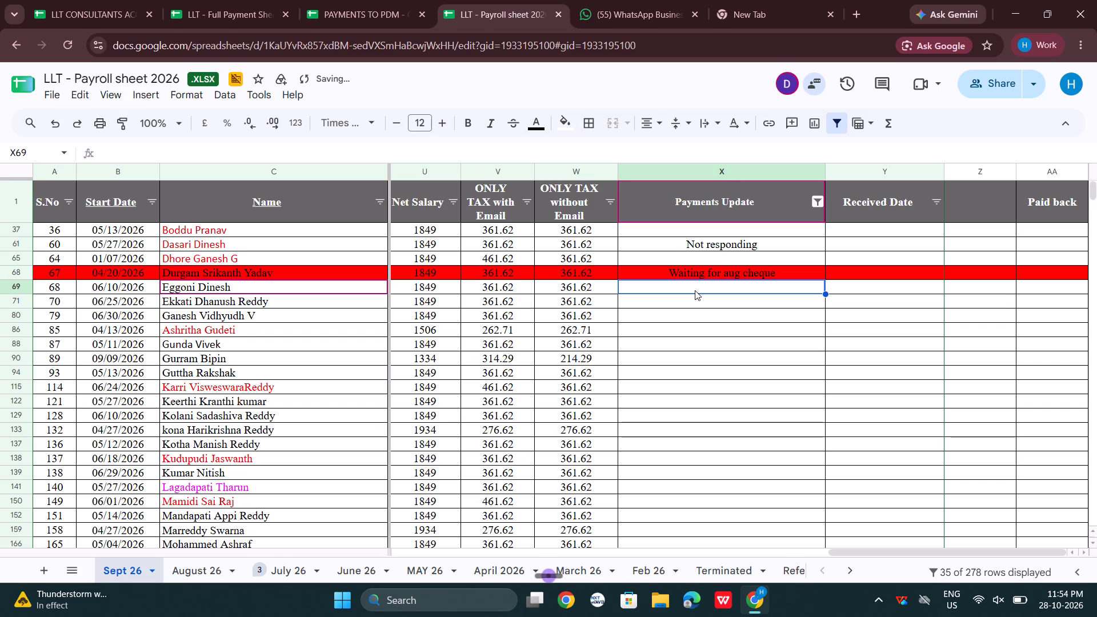
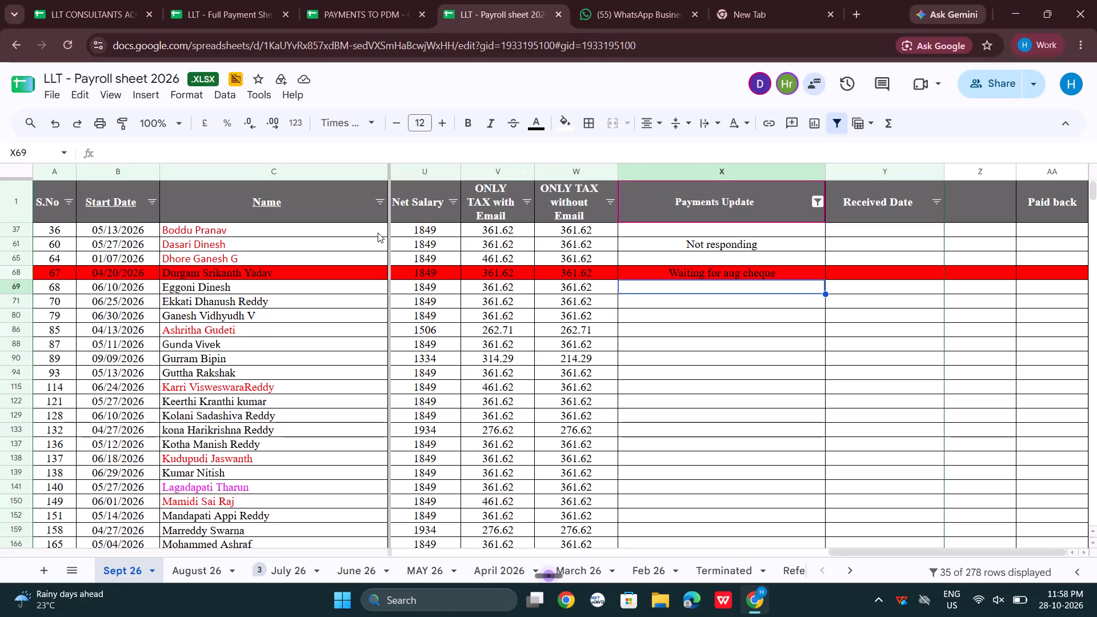
Select the consultant's name cell in row 37 of the Sept 26 sheet.
left_click(378, 233)
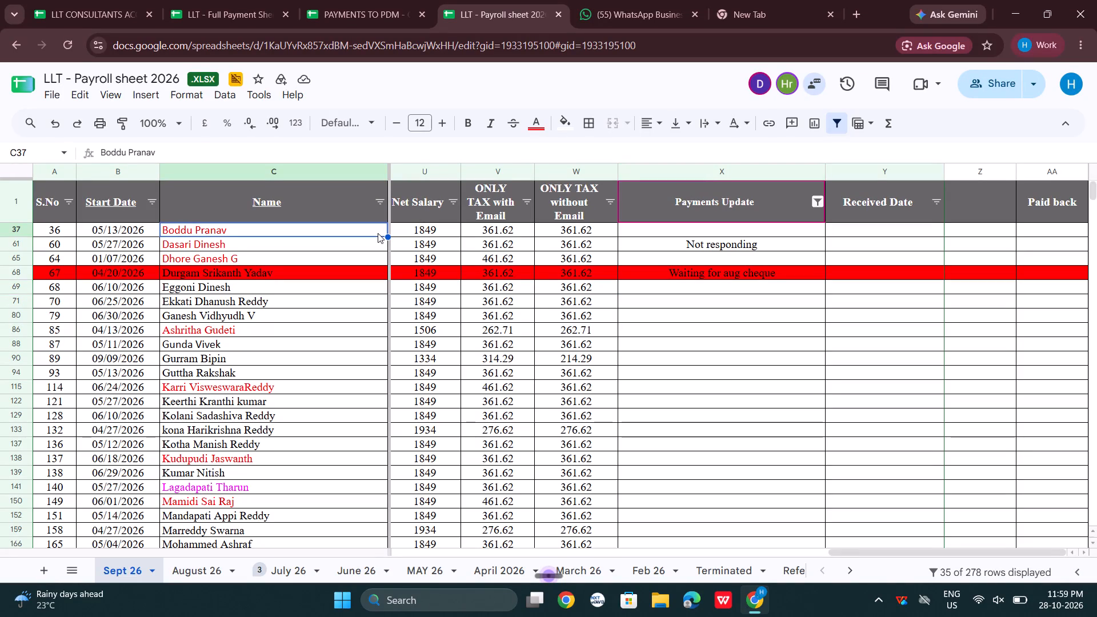
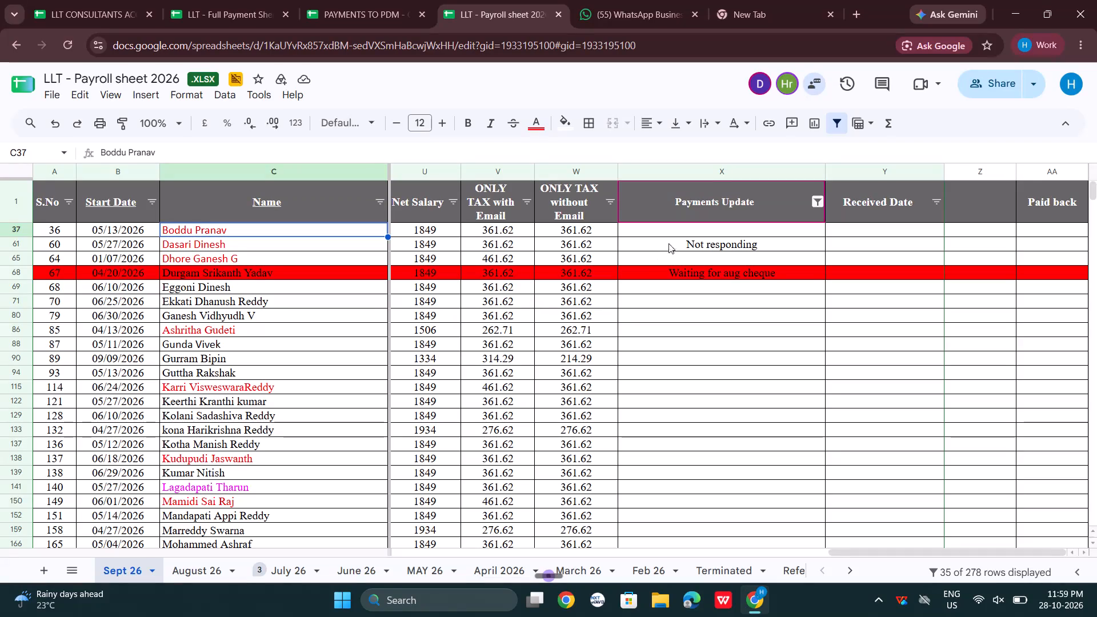
Copy the "Not responding" note from row 61 into the Payments Update cells of rows 37 and 65.
left_click(692, 249)
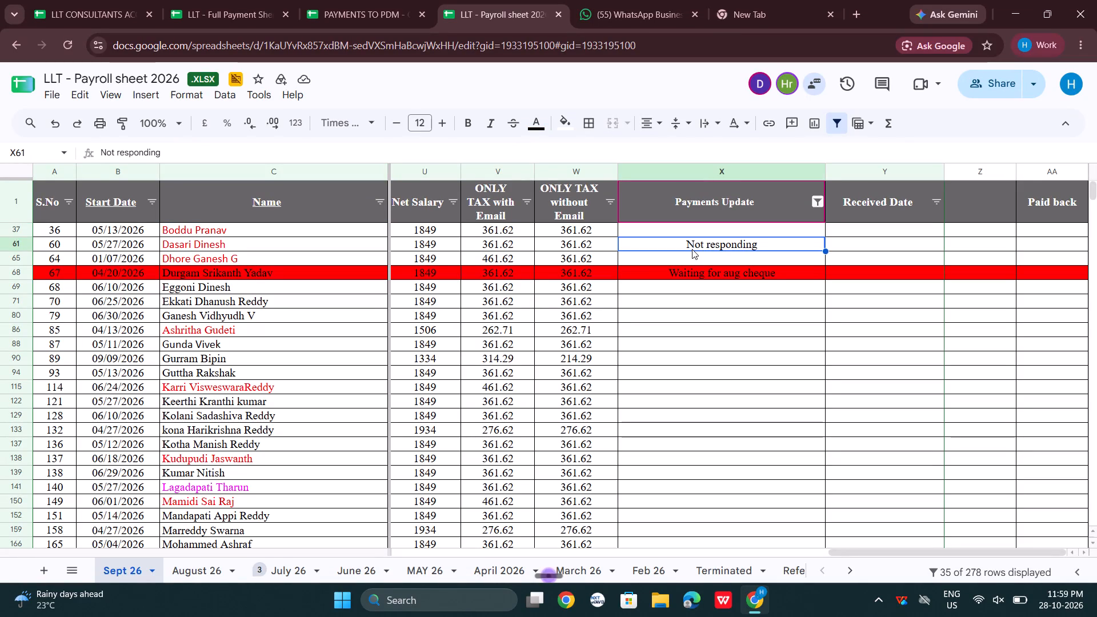
key("ctrl+c")
key("Up")
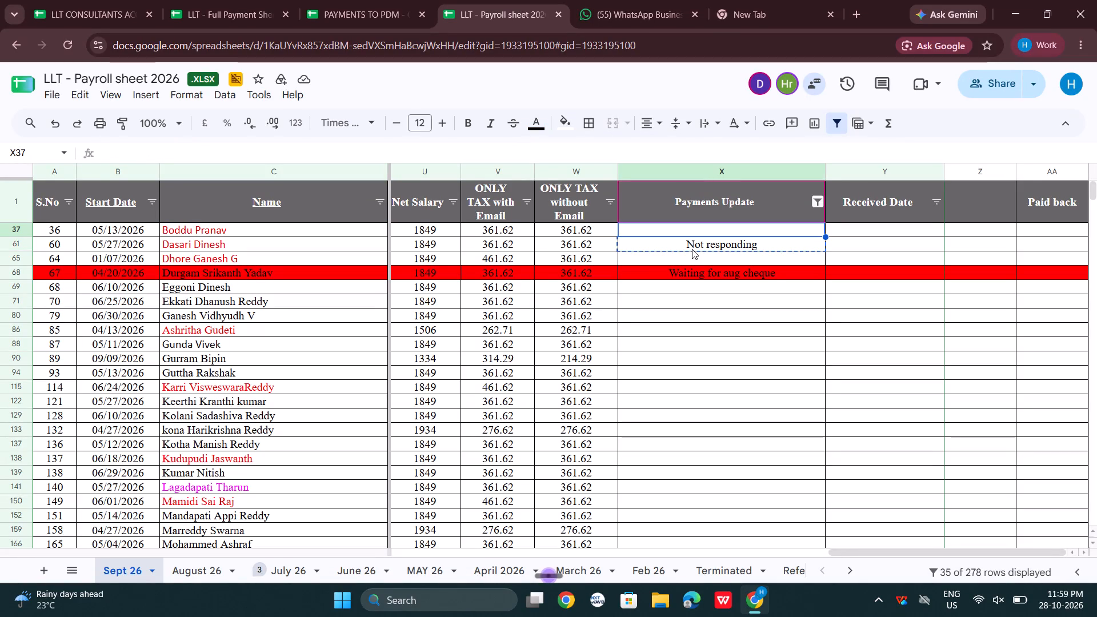
key("ctrl+v")
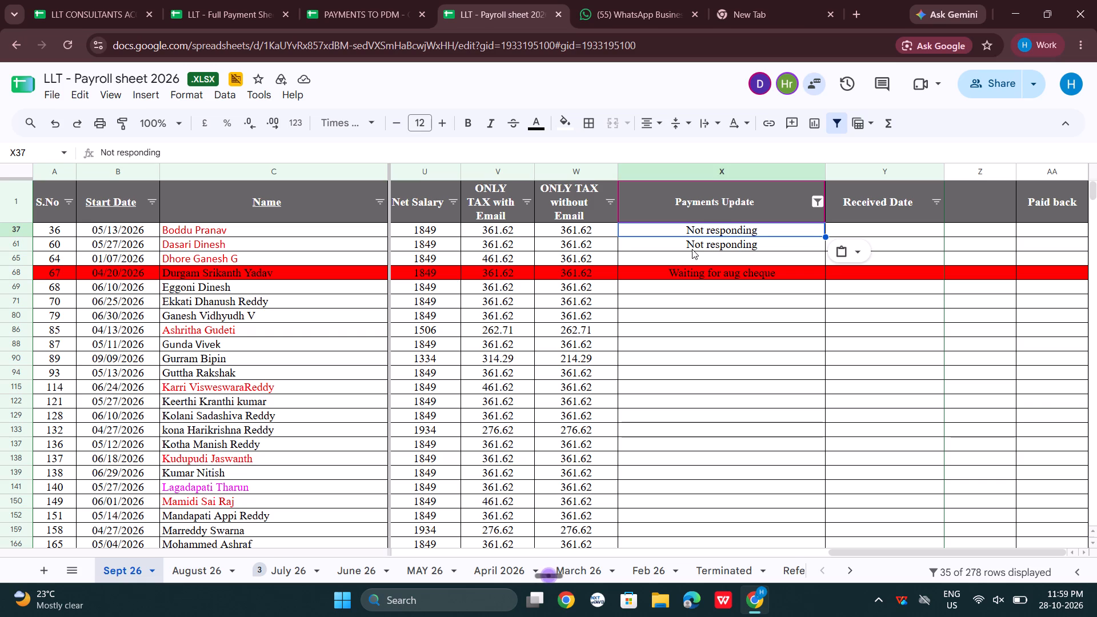
left_click(696, 267)
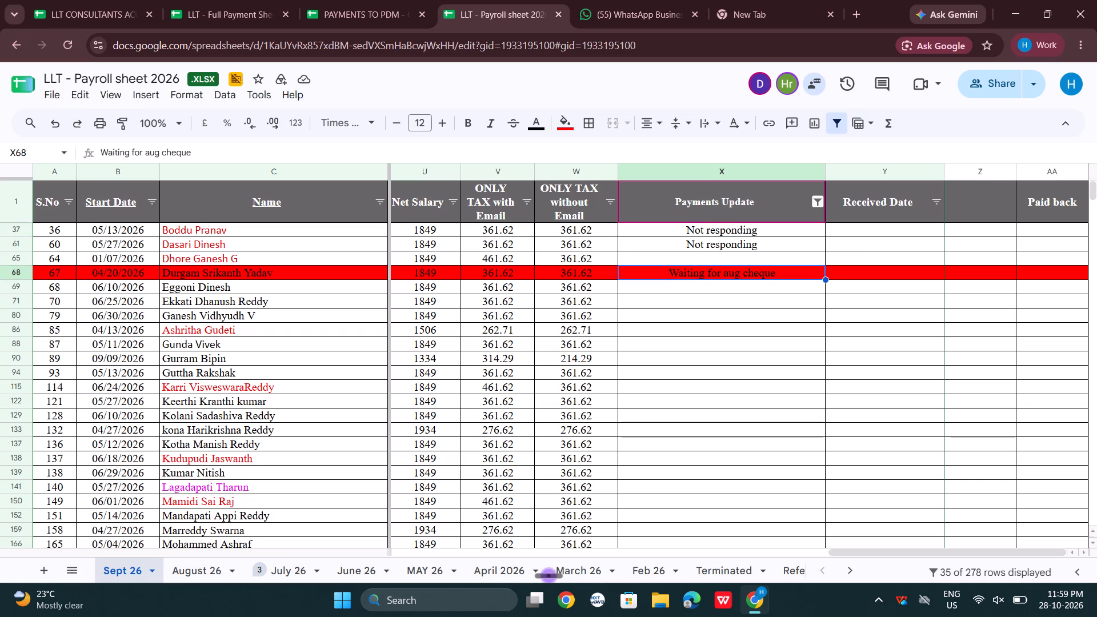
left_click(710, 263)
key("ctrl+v")
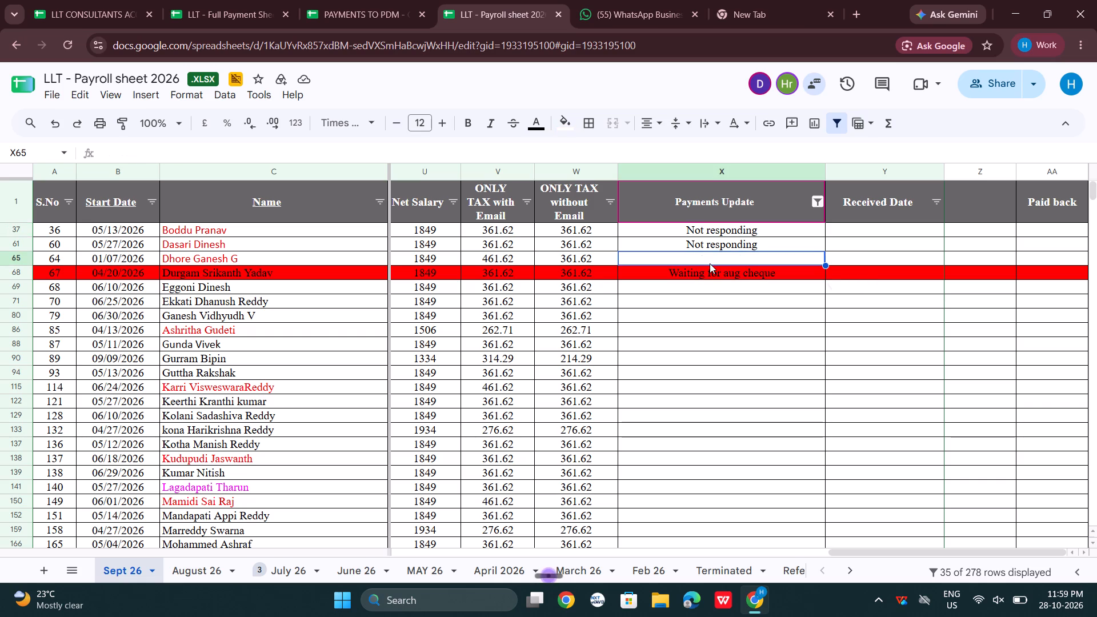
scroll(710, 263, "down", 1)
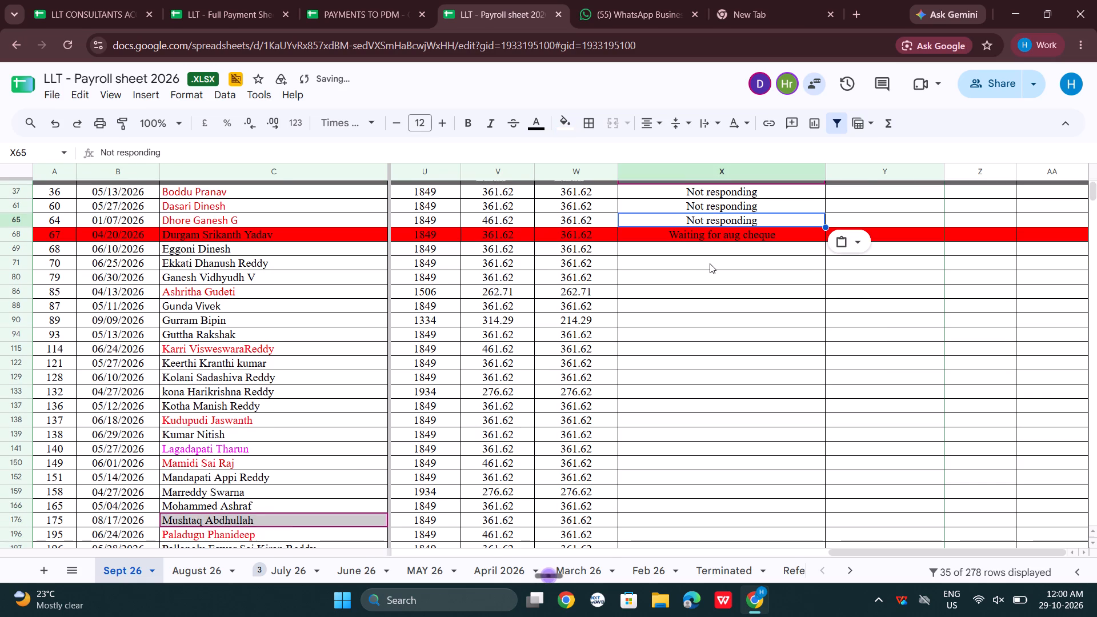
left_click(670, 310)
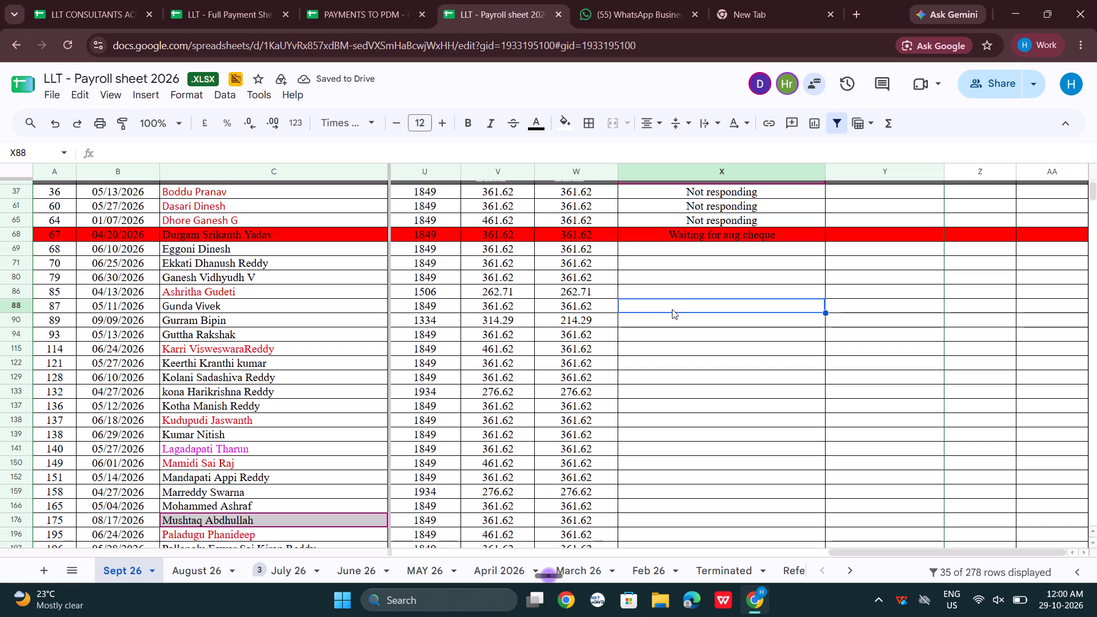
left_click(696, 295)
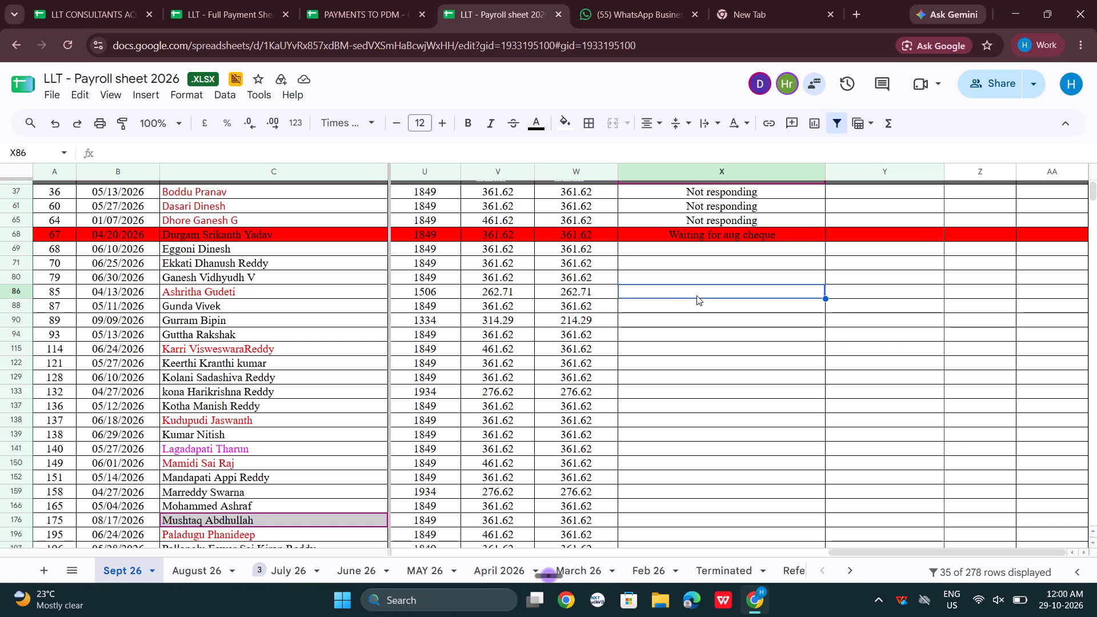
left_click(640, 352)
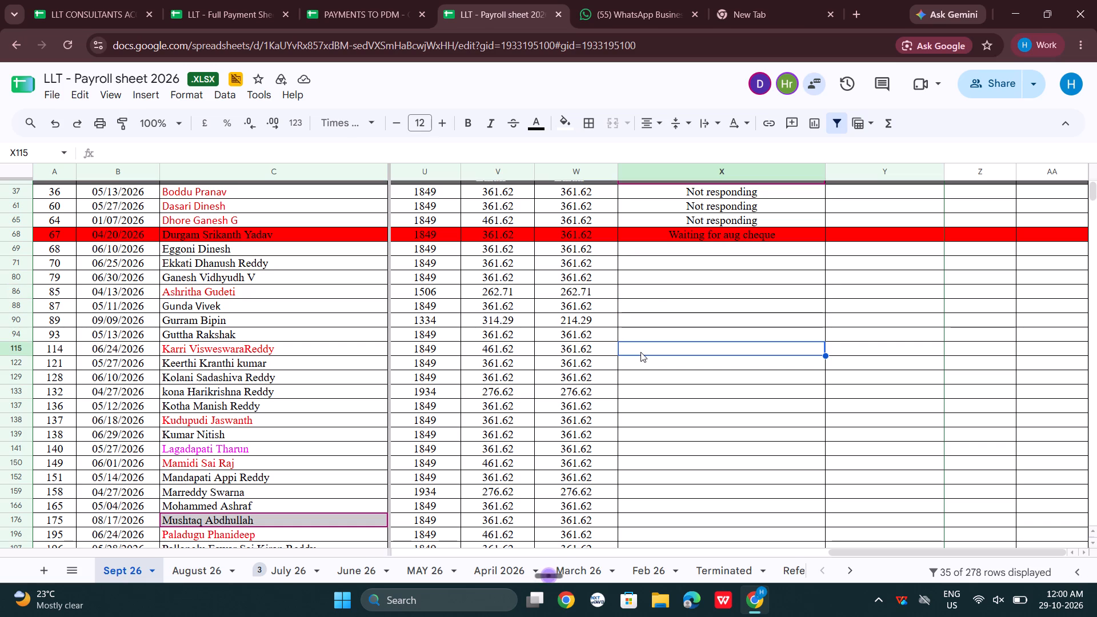
Clear the Payments Update note in row 37.
left_click(743, 197)
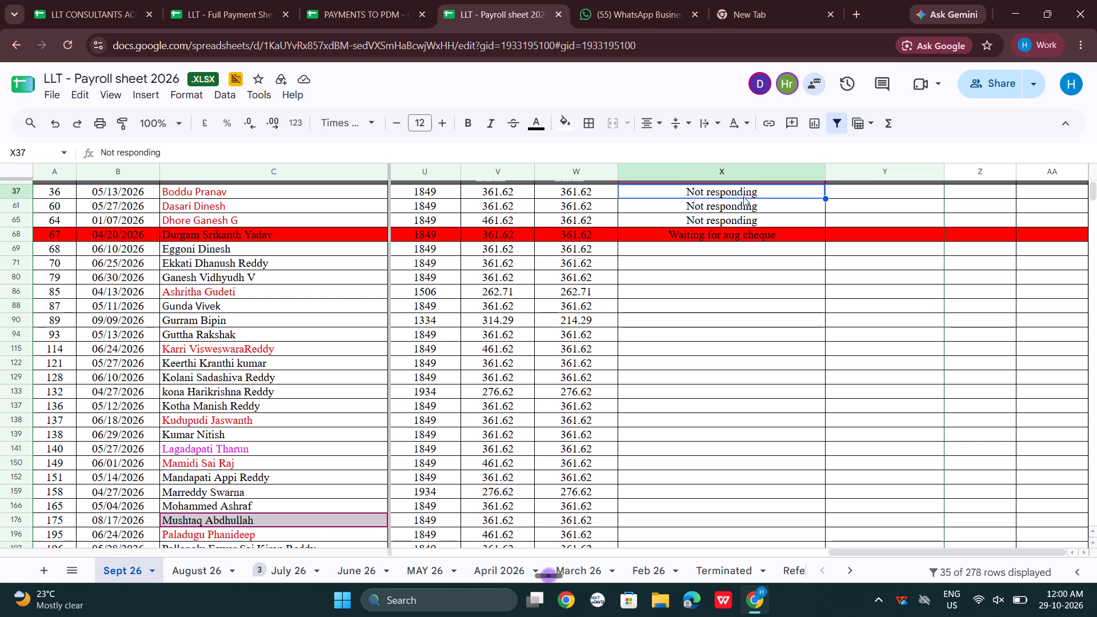
key("BackSpace")
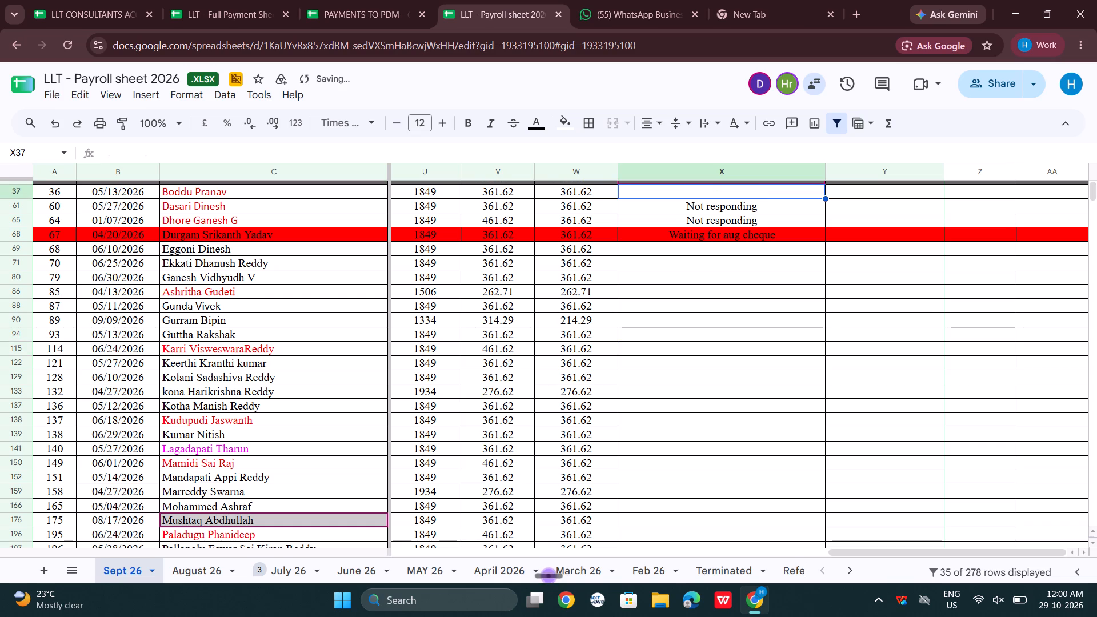
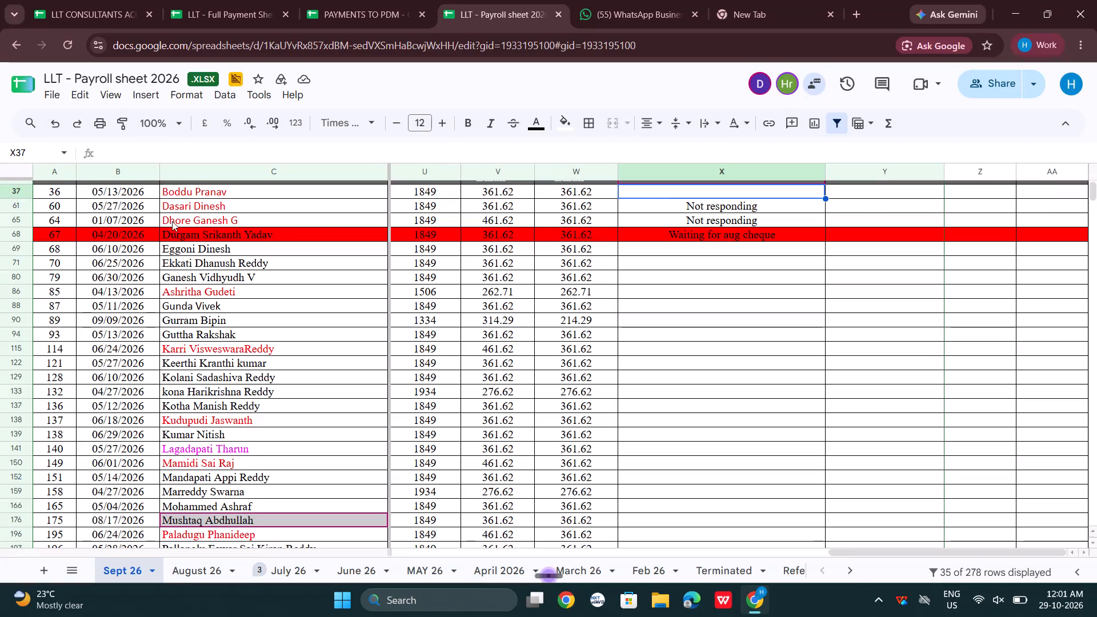
Format row 37 by making the consultant's name text black and filling the entire row red.
left_click(210, 190)
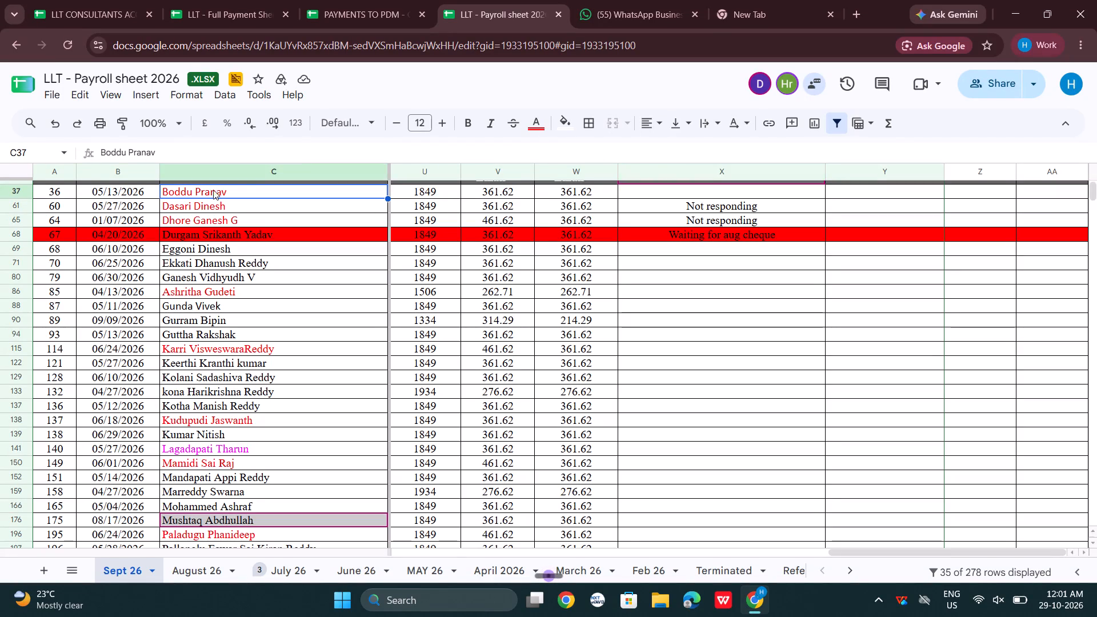
left_click(534, 126)
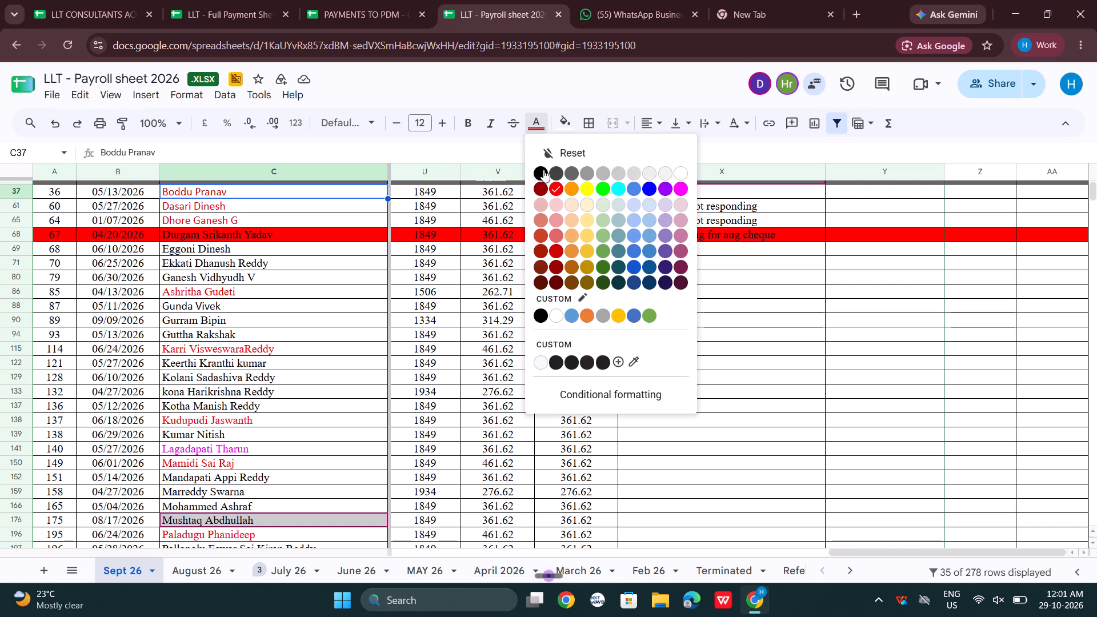
left_click(543, 170)
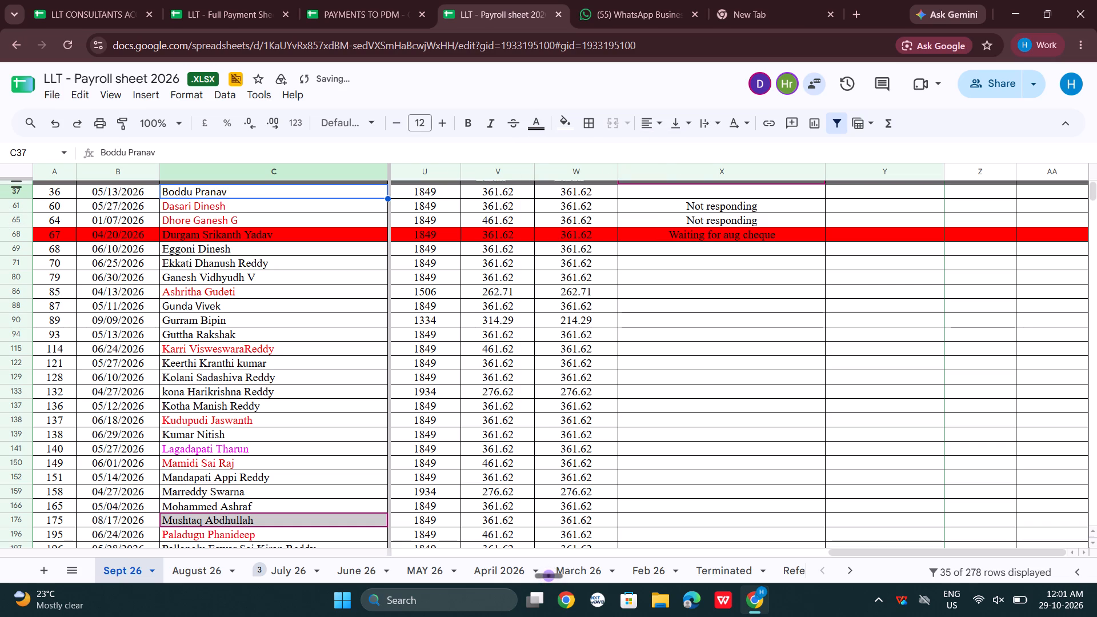
left_click(22, 189)
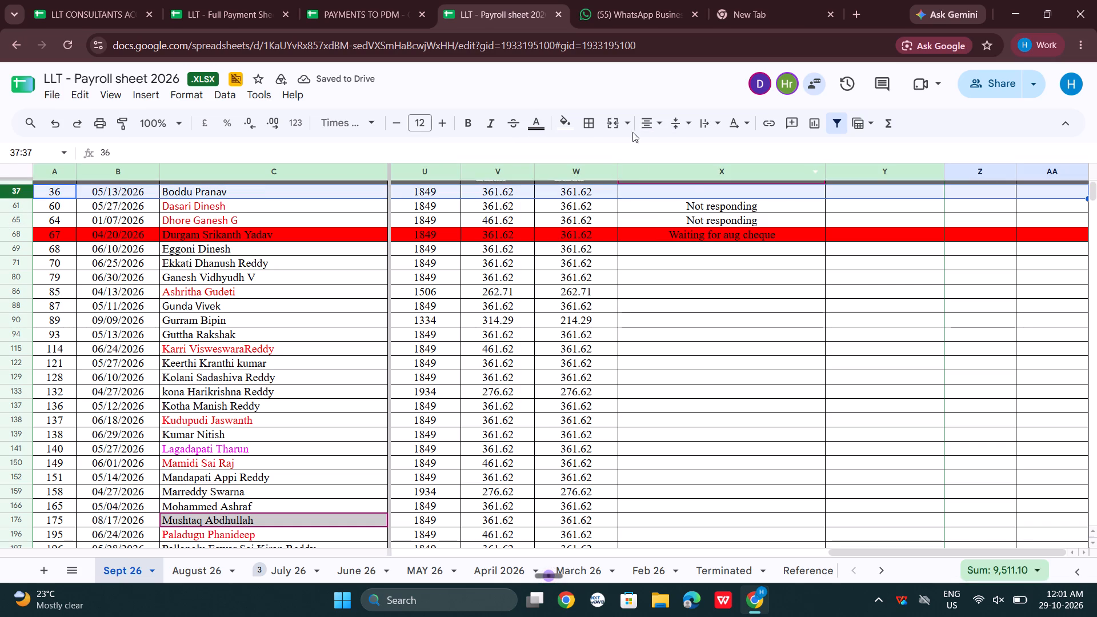
left_click(568, 124)
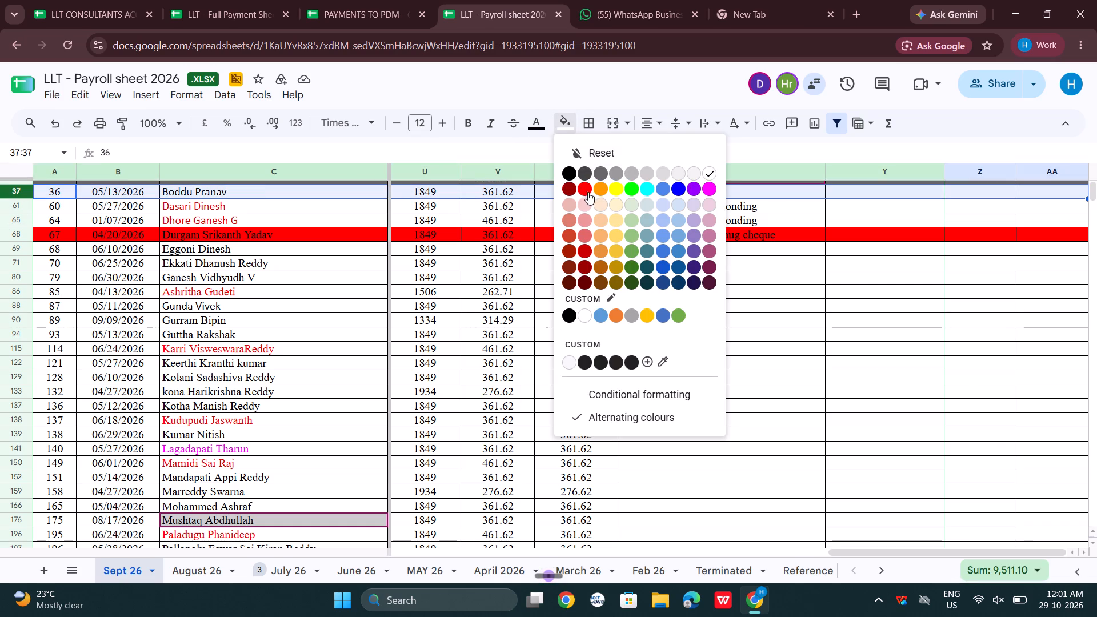
left_click(586, 190)
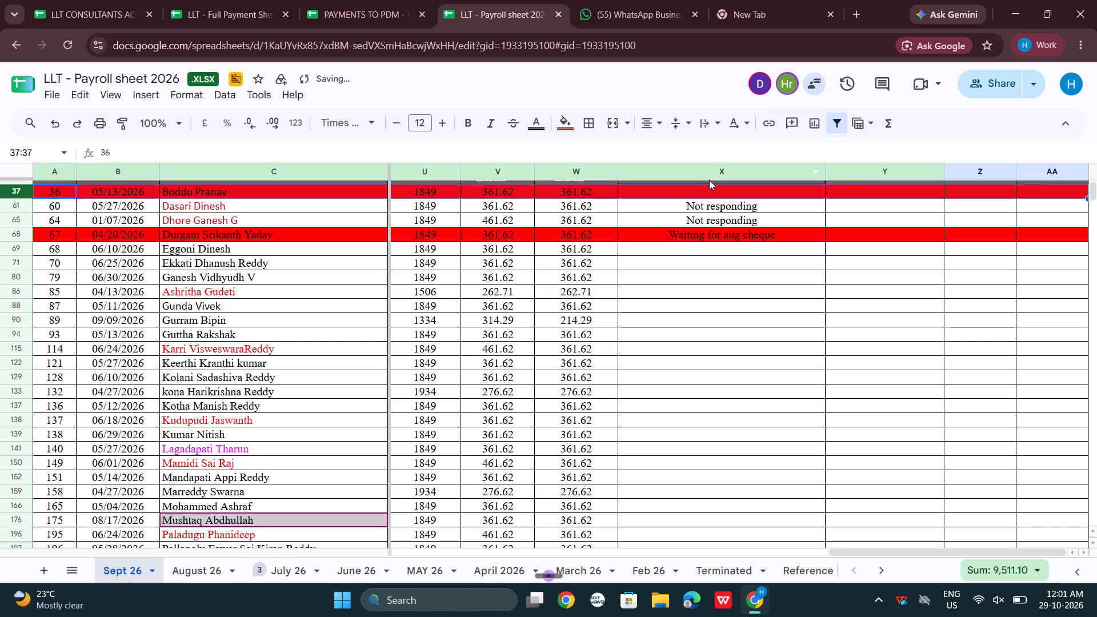
Enter "No nee this Month" as the Payments Update note for row 37.
left_click(710, 189)
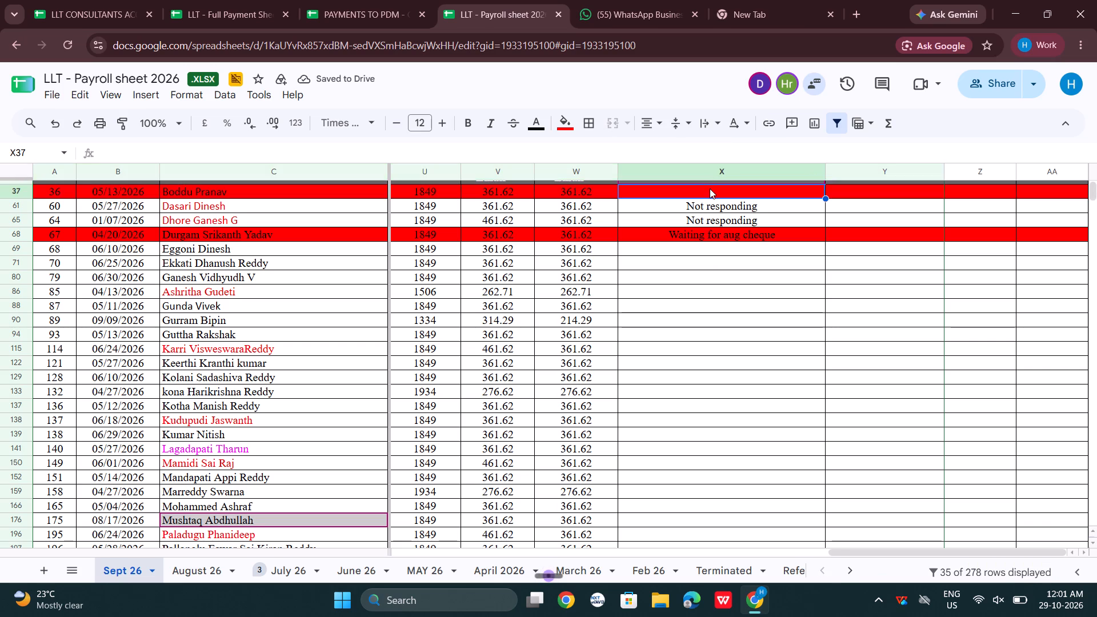
type("No")
key("space")
type("nee this")
key("space")
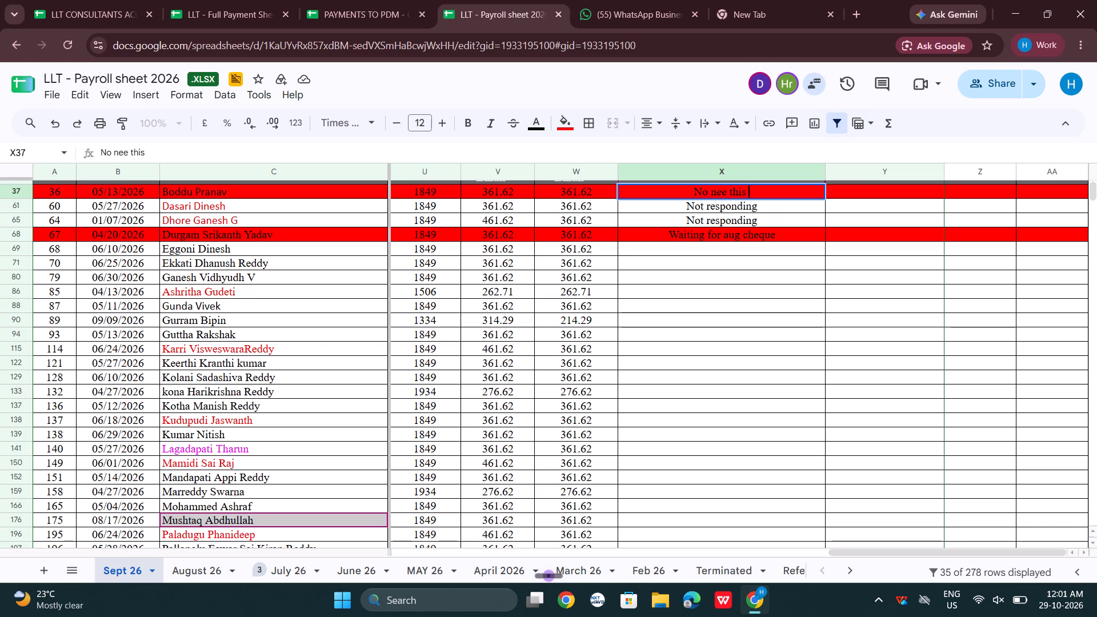
type("Month")
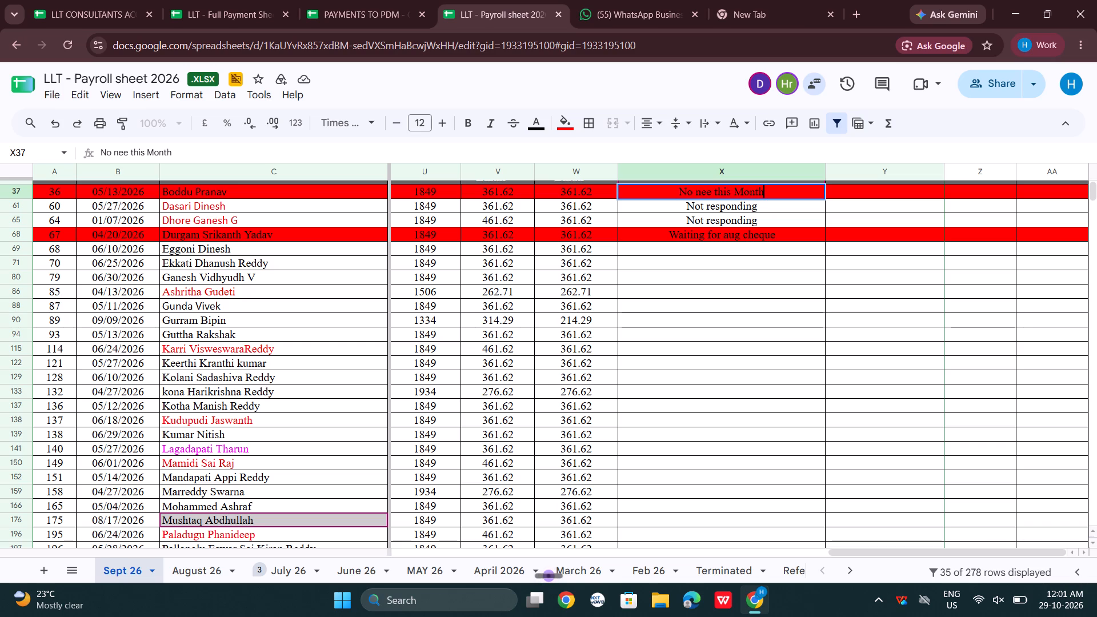
key("Return")
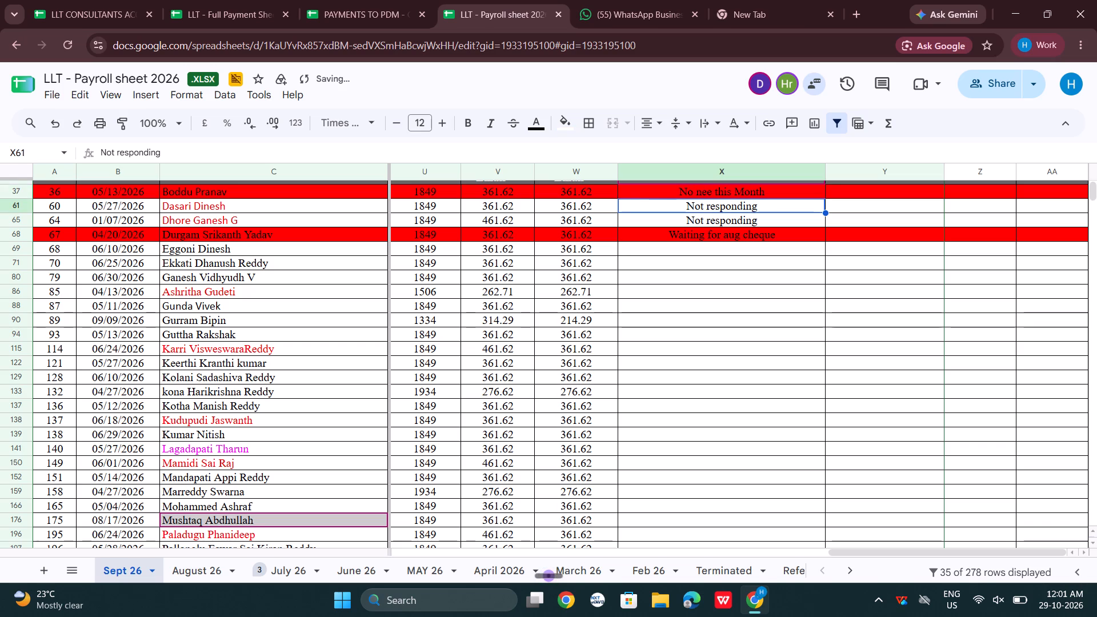
Change the text colour of the consultant's name in row 221 to black.
scroll(271, 424, "down", 2)
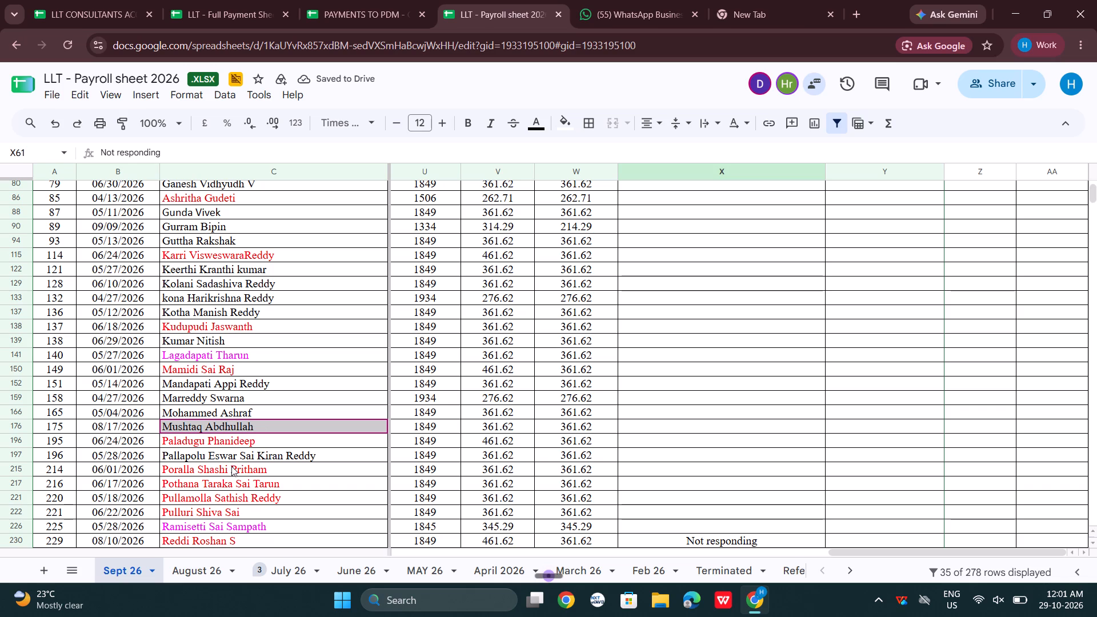
left_click(225, 499)
left_click_drag(546, 133, 550, 143)
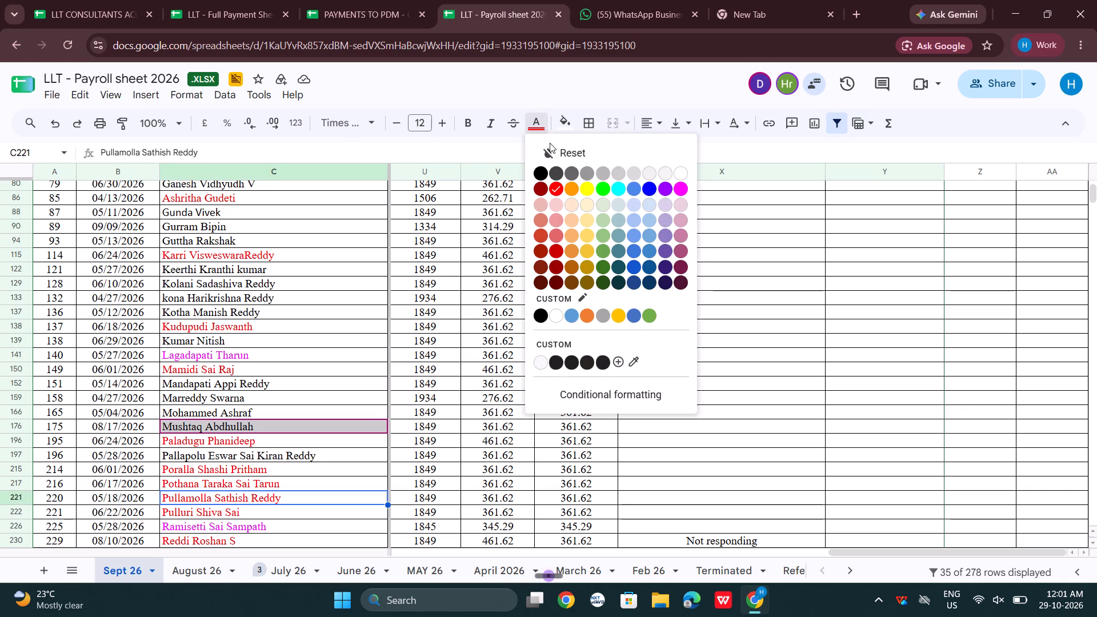
left_click_drag(550, 143, 533, 172)
left_click(533, 172)
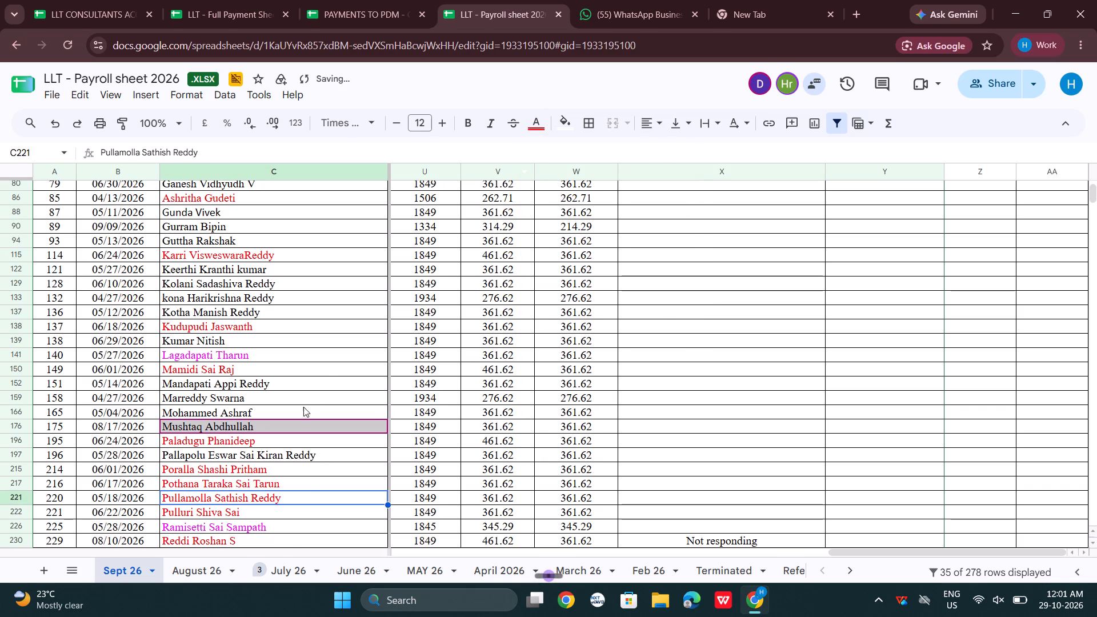
left_click(538, 127)
left_click(543, 169)
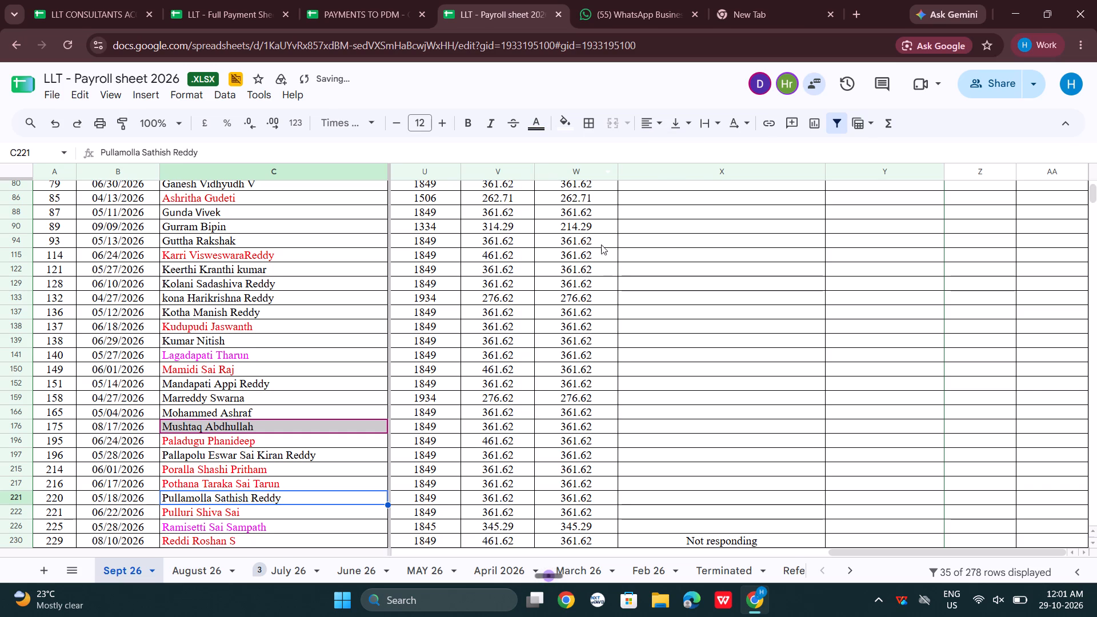
Copy the "No nee this Month" note from the Payments Update cell in row 37.
scroll(694, 370, "up", 4)
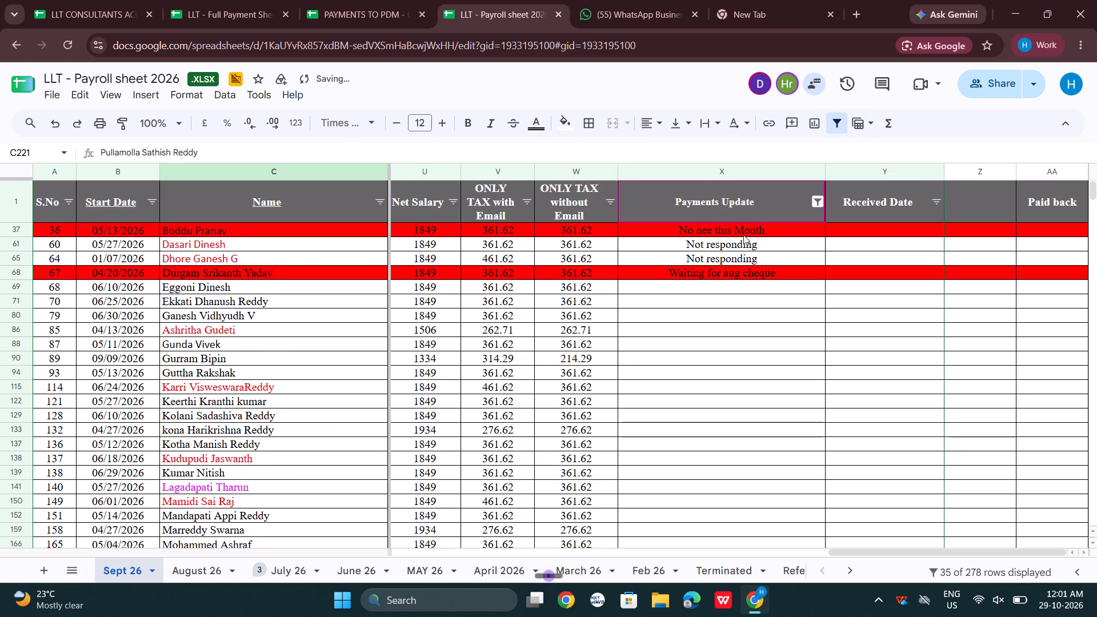
left_click(752, 229)
key("ctrl+c")
scroll(752, 229, "down", 5)
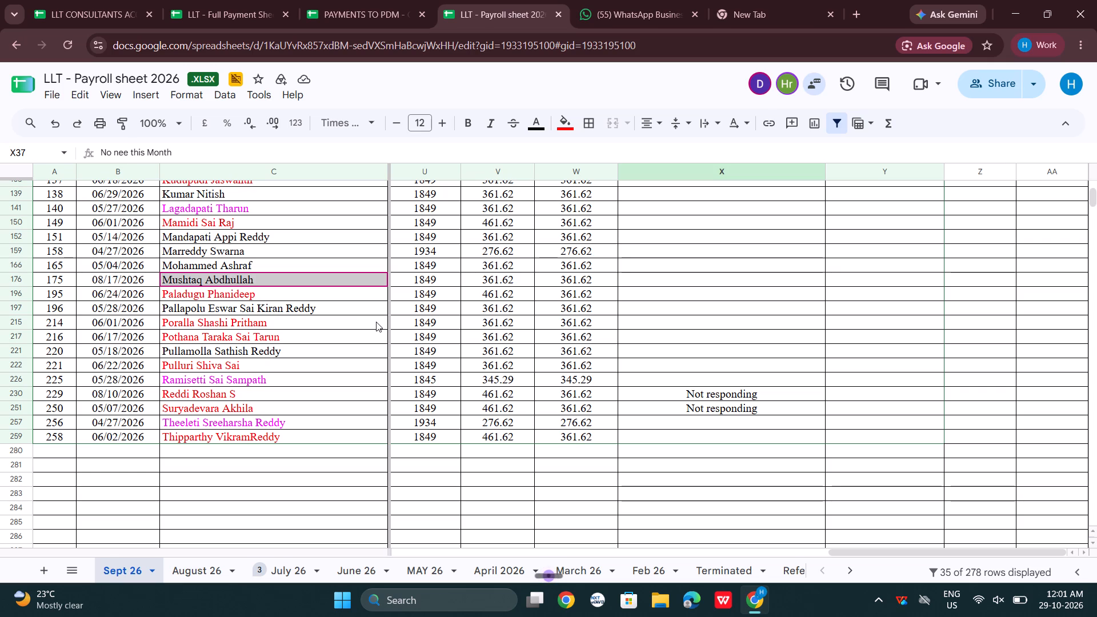
scroll(376, 322, "up", 1)
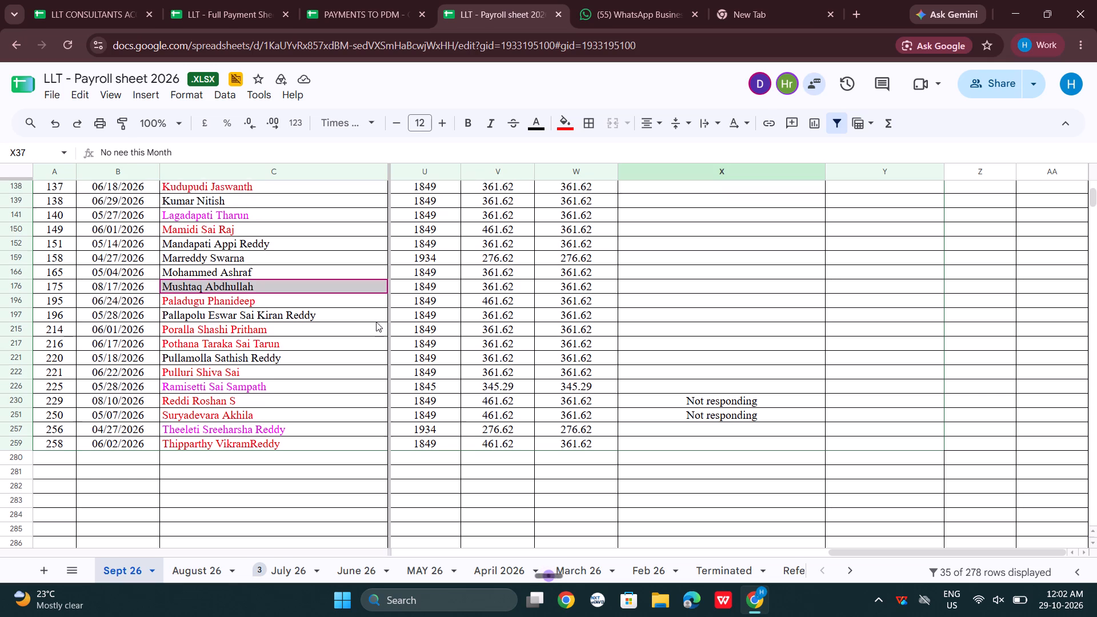
scroll(376, 322, "up", 1)
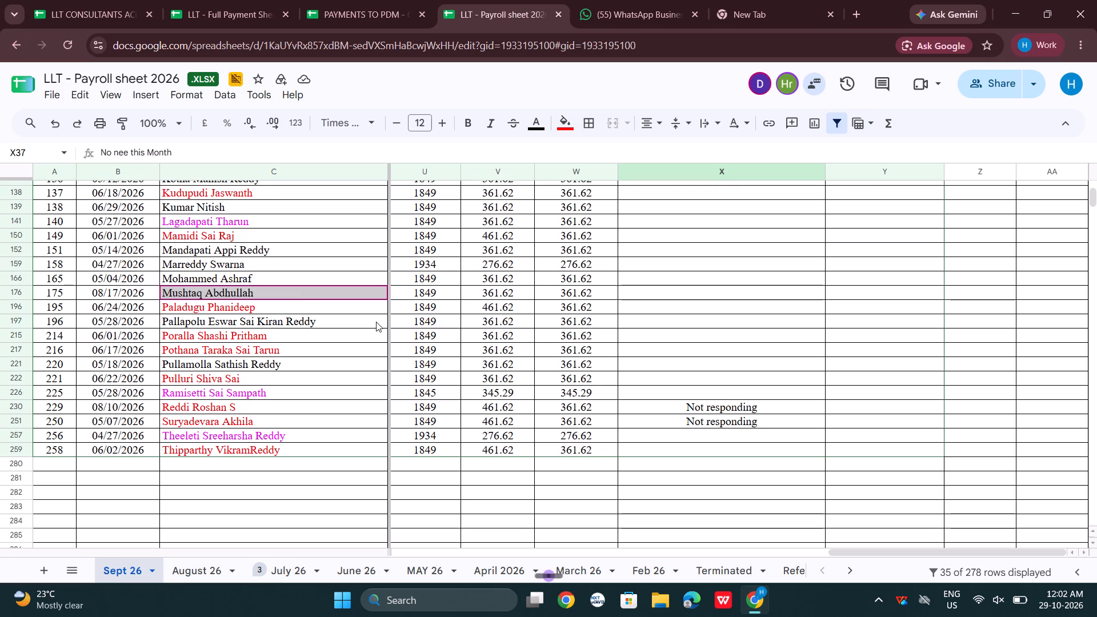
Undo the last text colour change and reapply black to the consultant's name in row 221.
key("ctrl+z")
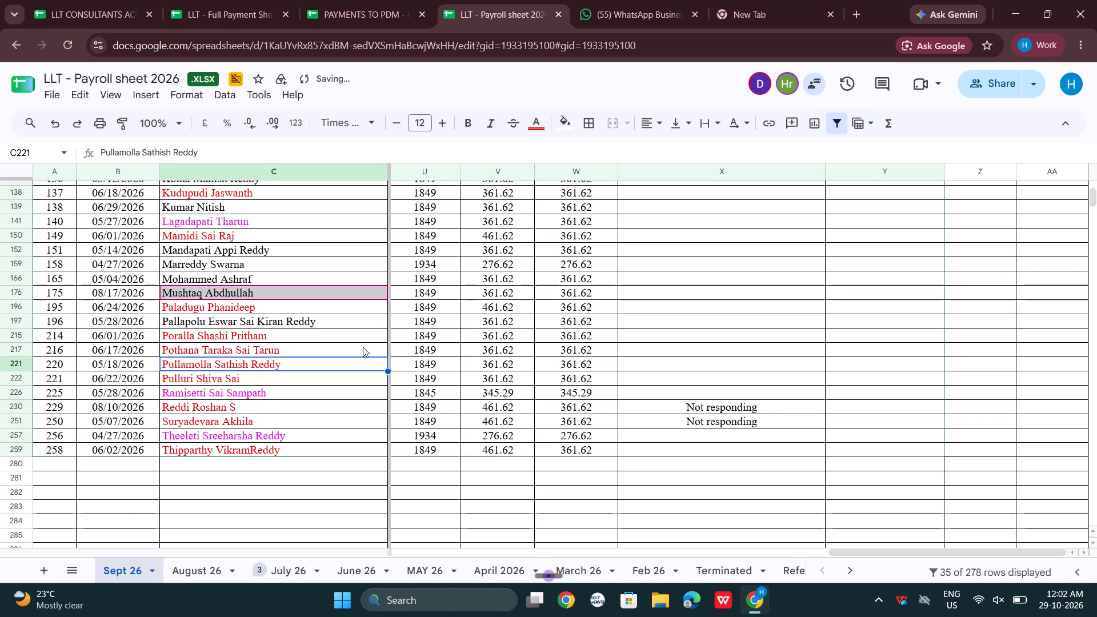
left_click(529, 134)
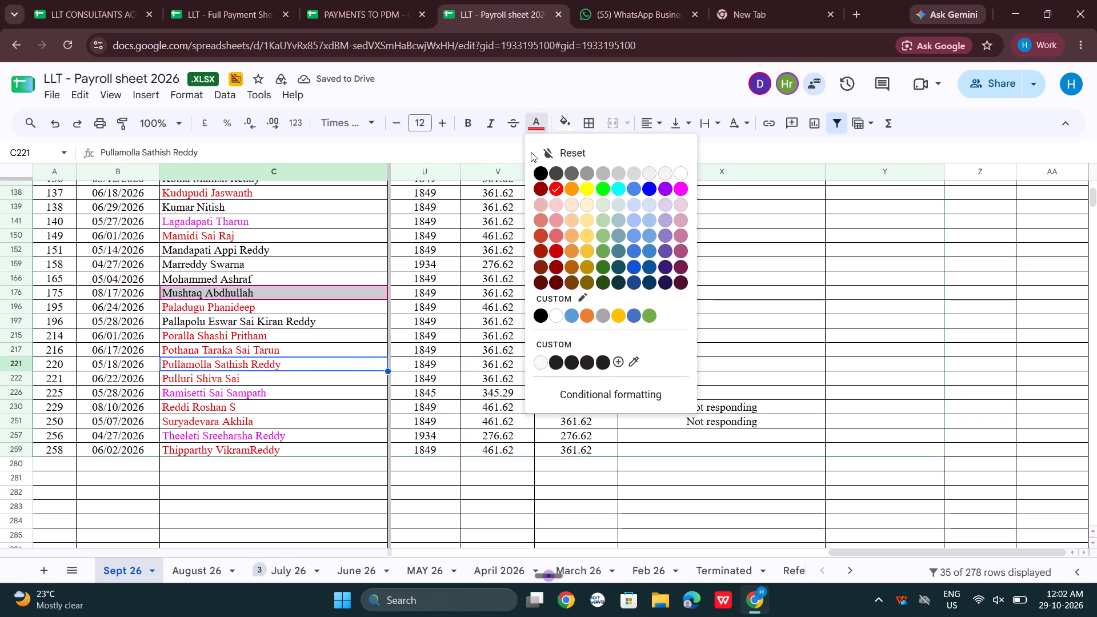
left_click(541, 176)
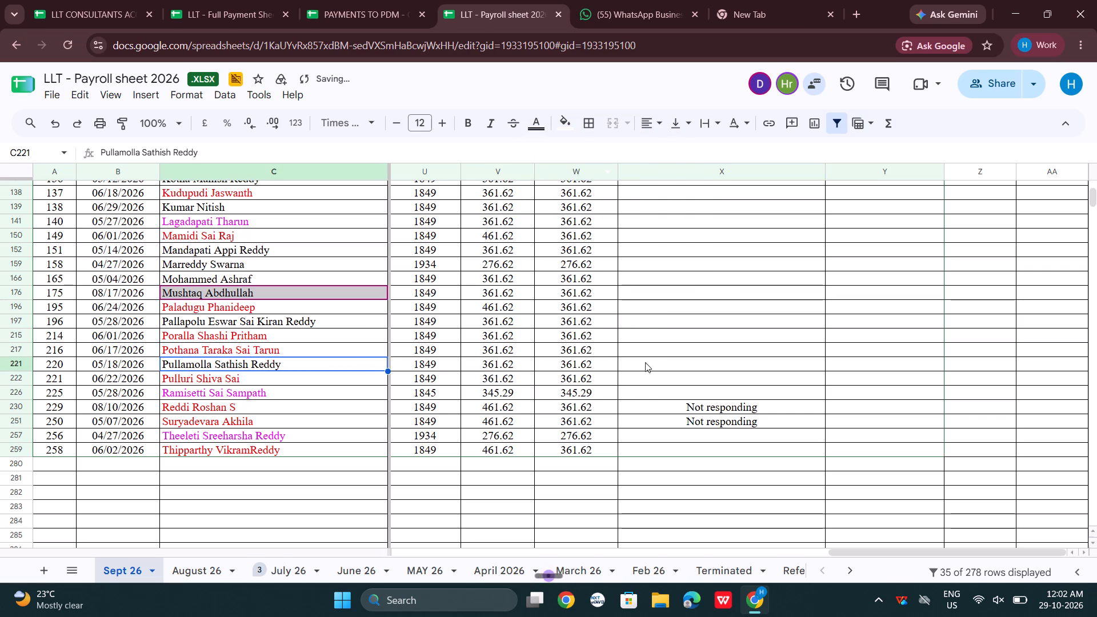
Paste the copied note into the Payments Update cell of row 221 and fill the whole row red.
left_click(658, 363)
key("ctrl+v")
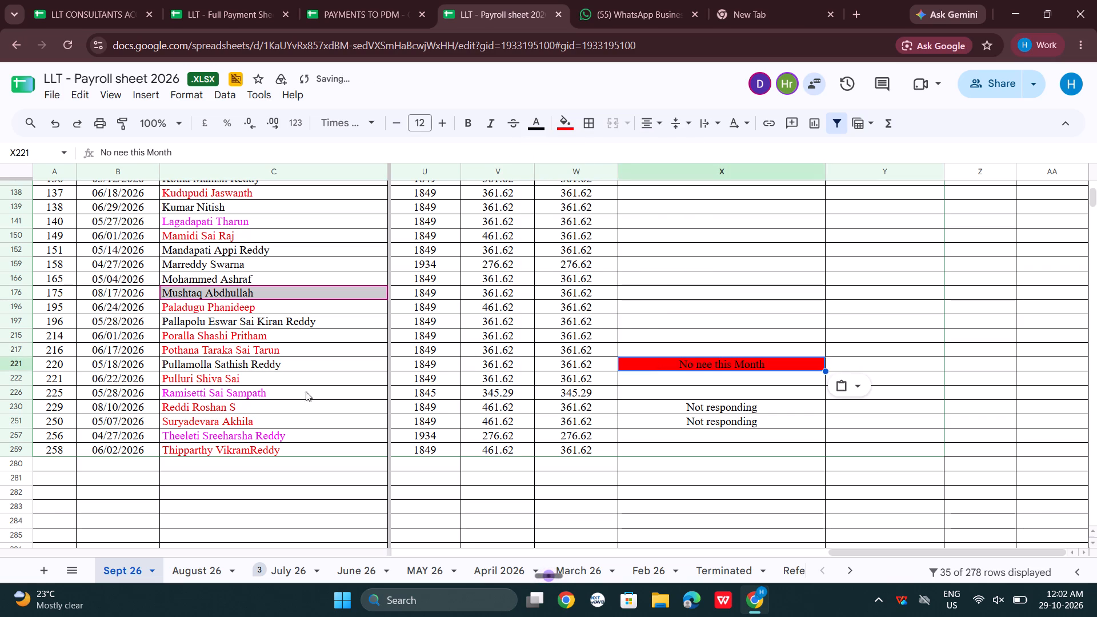
left_click(25, 367)
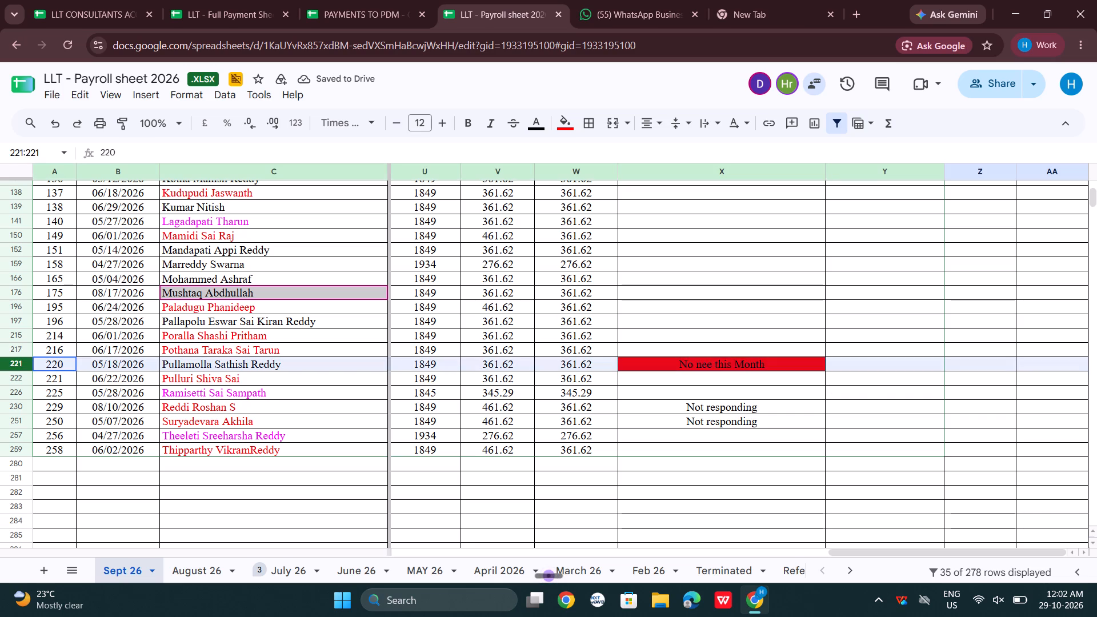
left_click(563, 120)
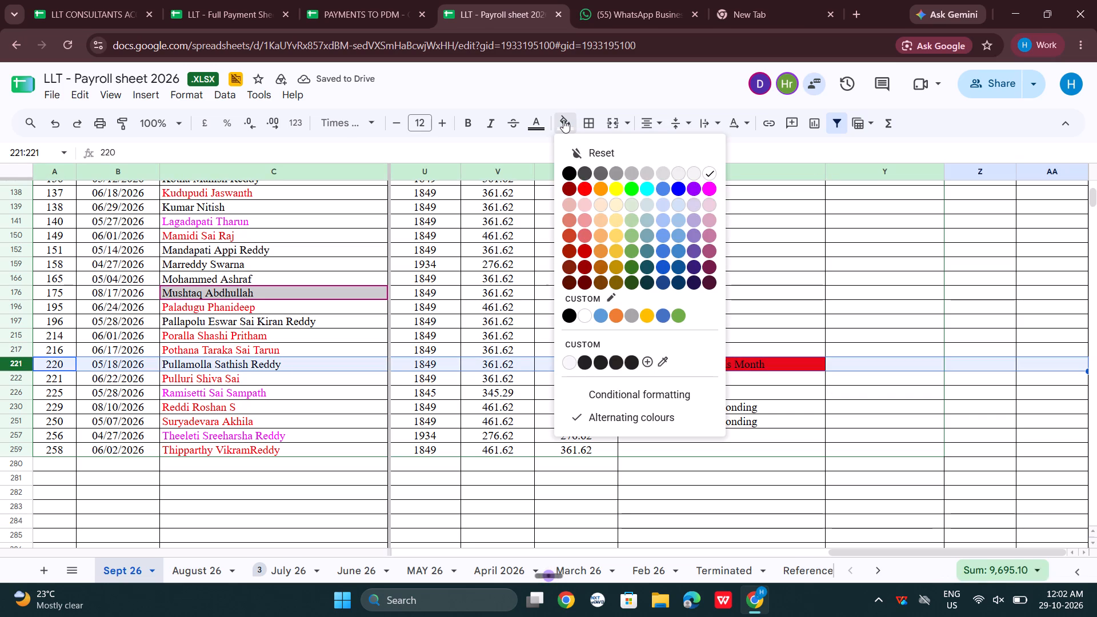
left_click(583, 185)
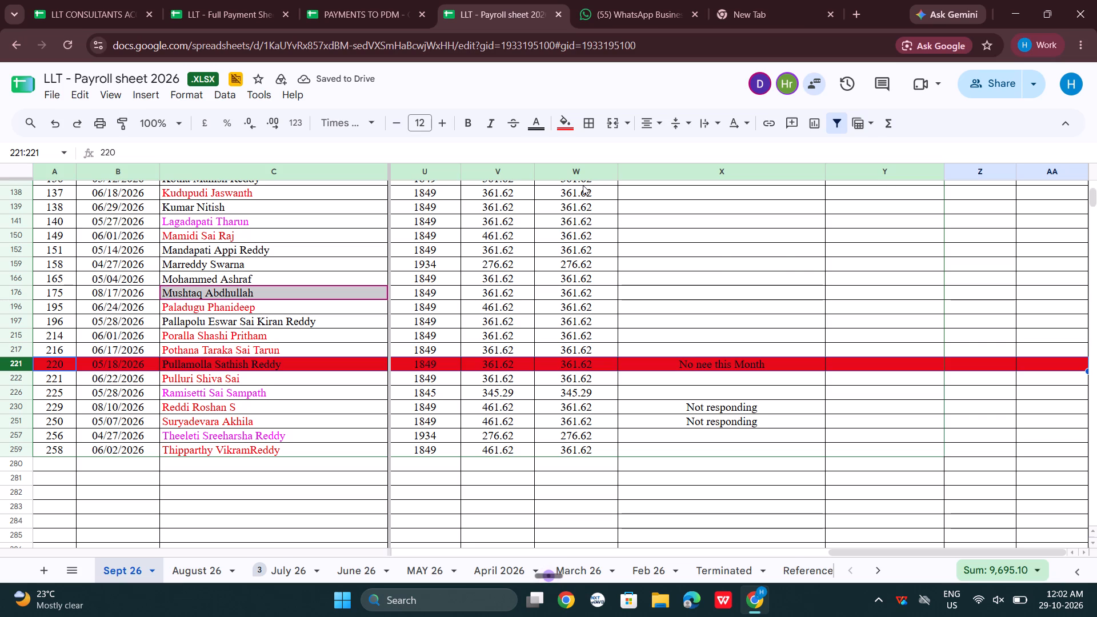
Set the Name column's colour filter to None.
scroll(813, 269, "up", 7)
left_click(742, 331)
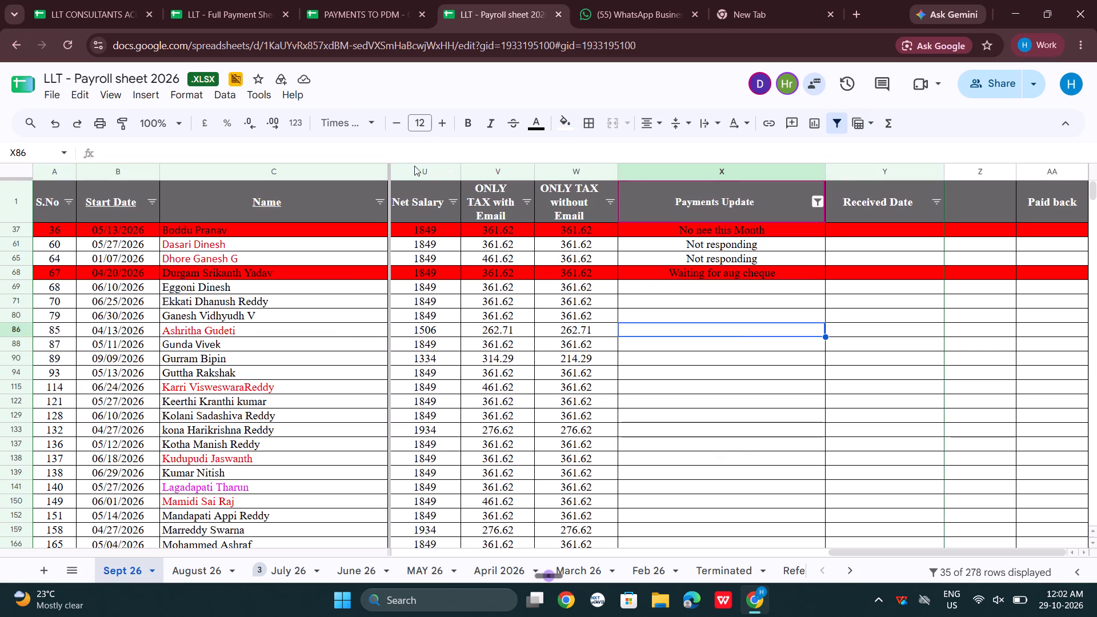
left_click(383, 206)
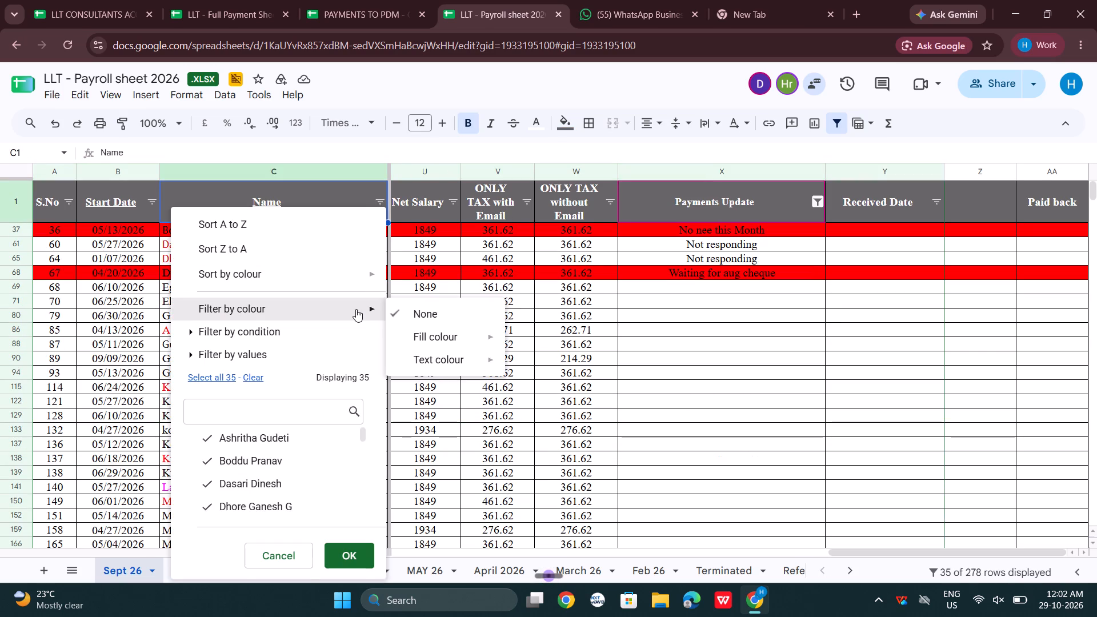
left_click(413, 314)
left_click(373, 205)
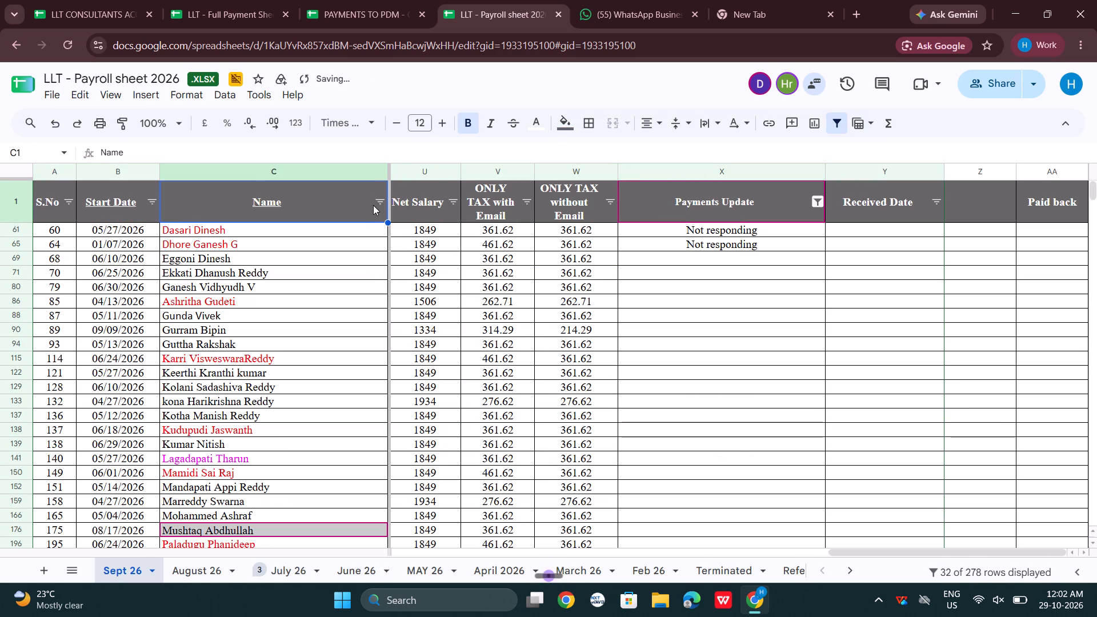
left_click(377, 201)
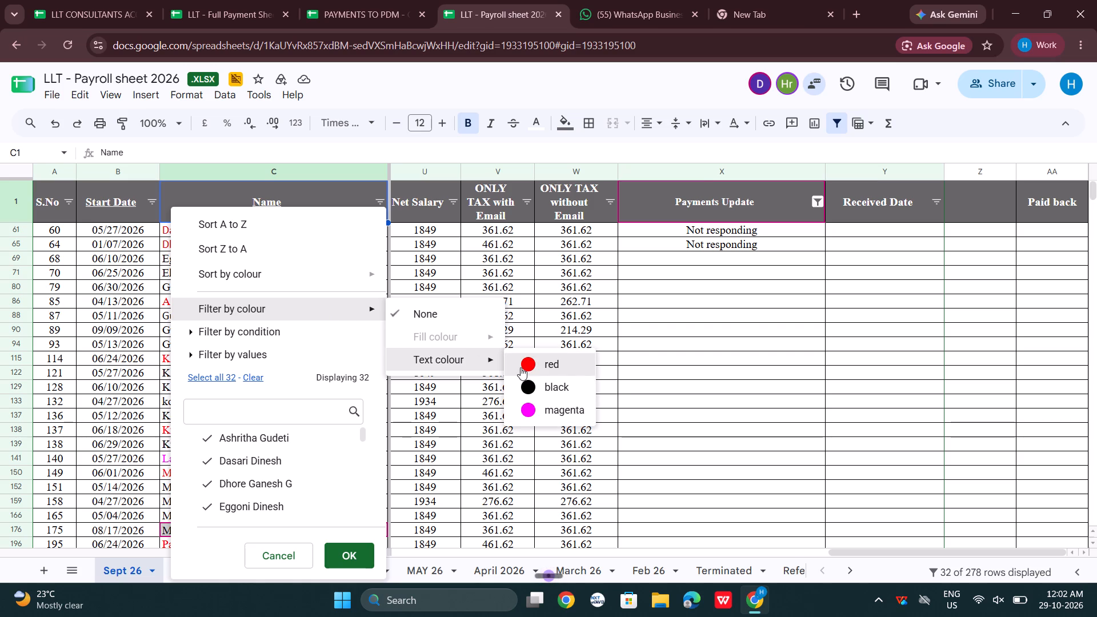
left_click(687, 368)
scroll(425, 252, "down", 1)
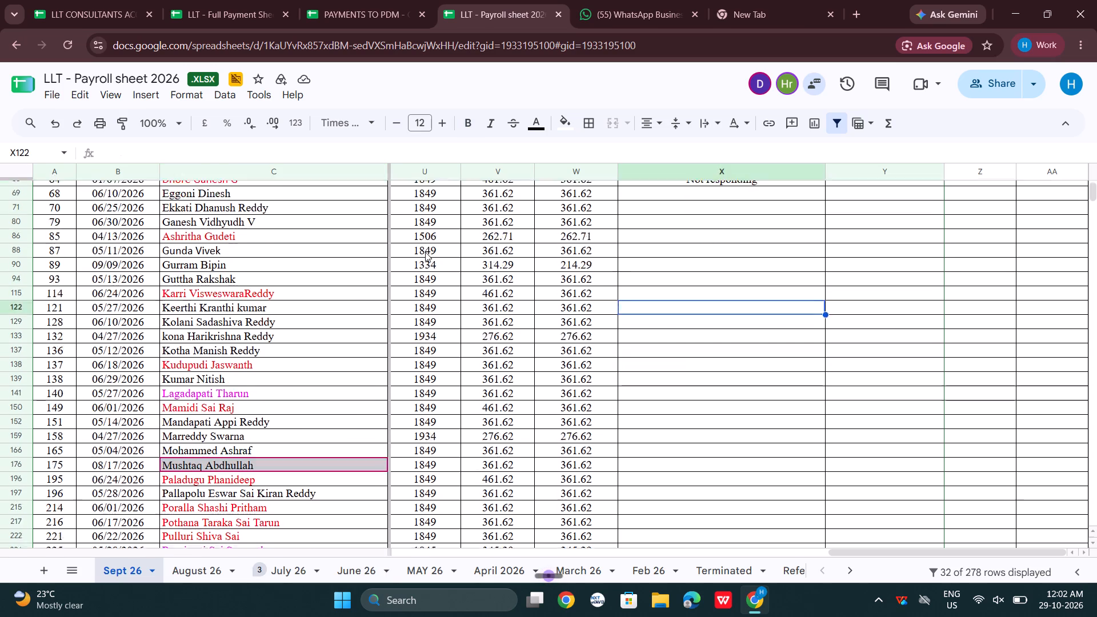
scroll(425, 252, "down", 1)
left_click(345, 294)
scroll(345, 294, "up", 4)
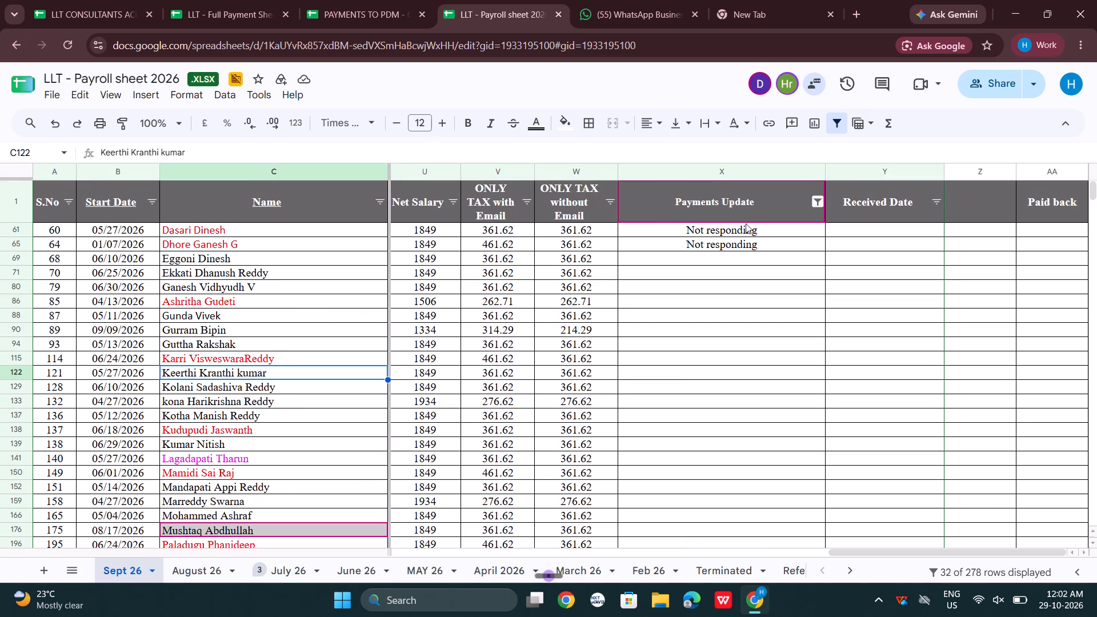
Remove the fill colour filter from the Payments Update column.
left_click(815, 202)
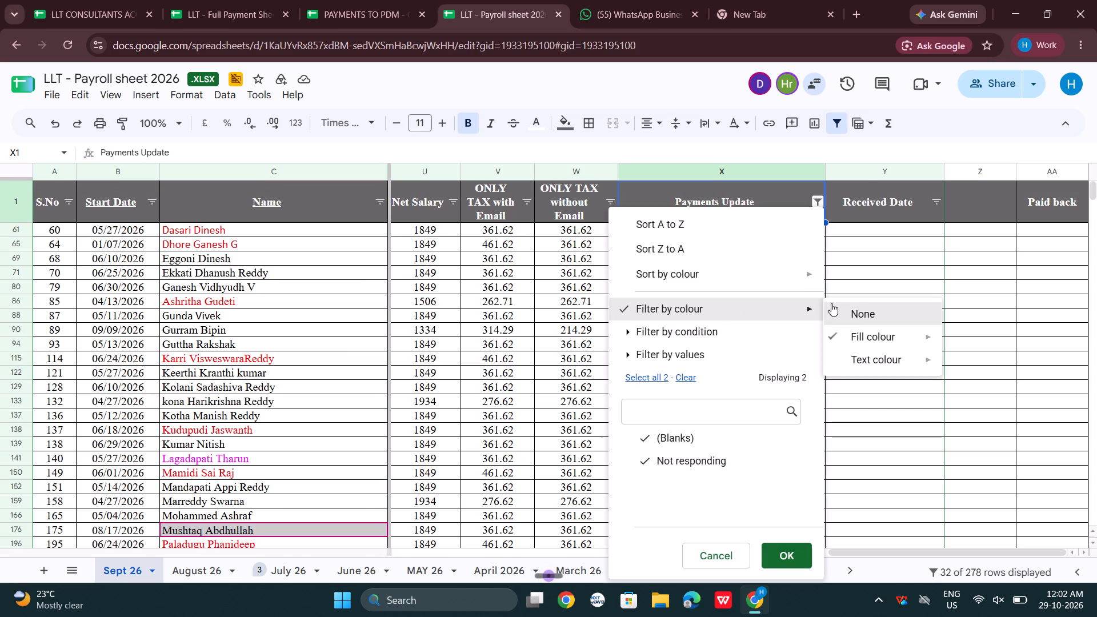
left_click(847, 314)
scroll(655, 326, "down", 6)
scroll(655, 326, "up", 10)
Filter the Name column by white fill colour.
left_click(383, 204)
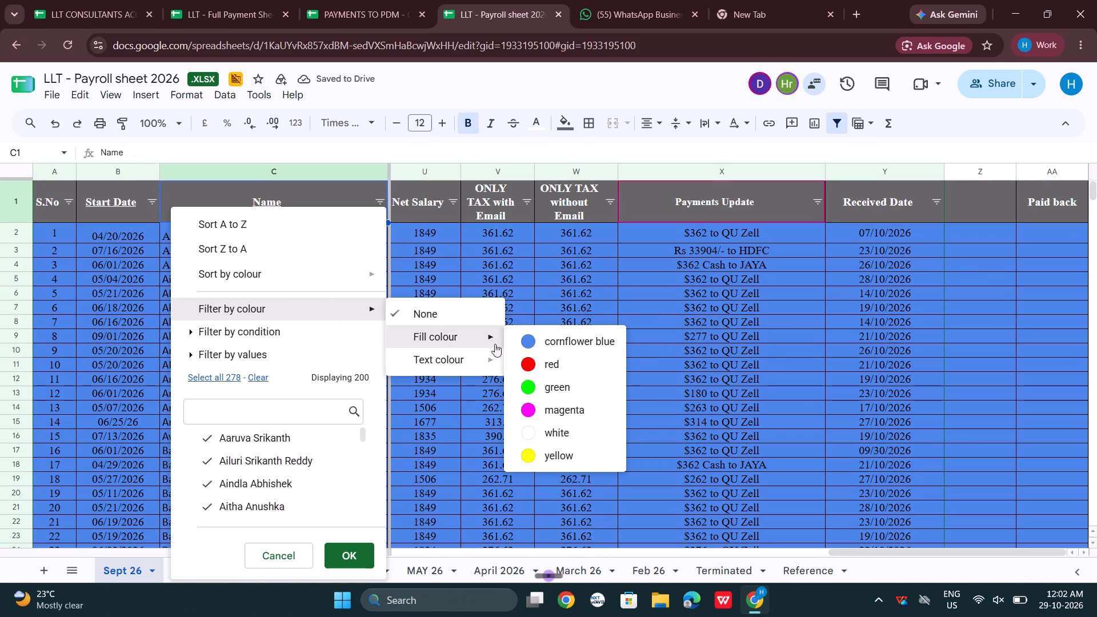
left_click(572, 424)
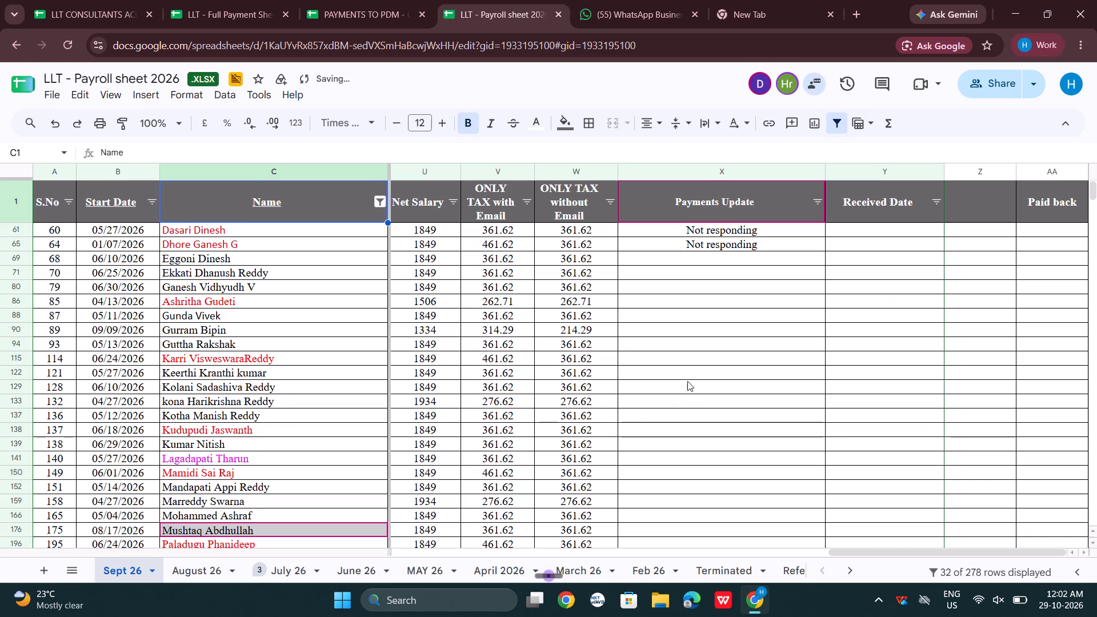
scroll(687, 381, "down", 5)
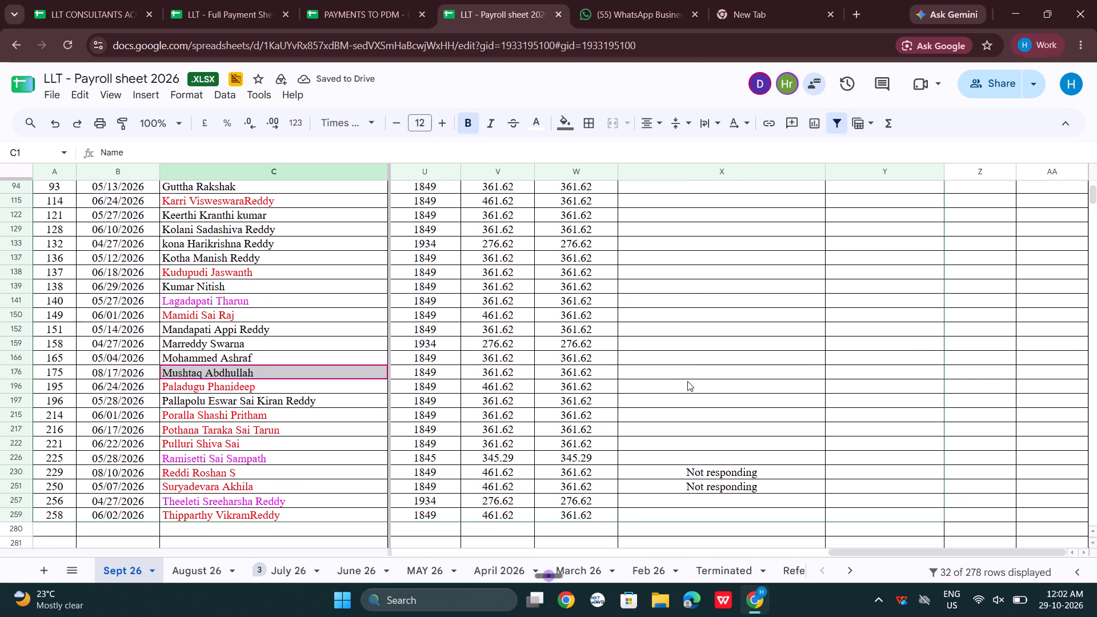
Set the text colour of the Name cell in row 176 to black.
scroll(687, 381, "down", 1)
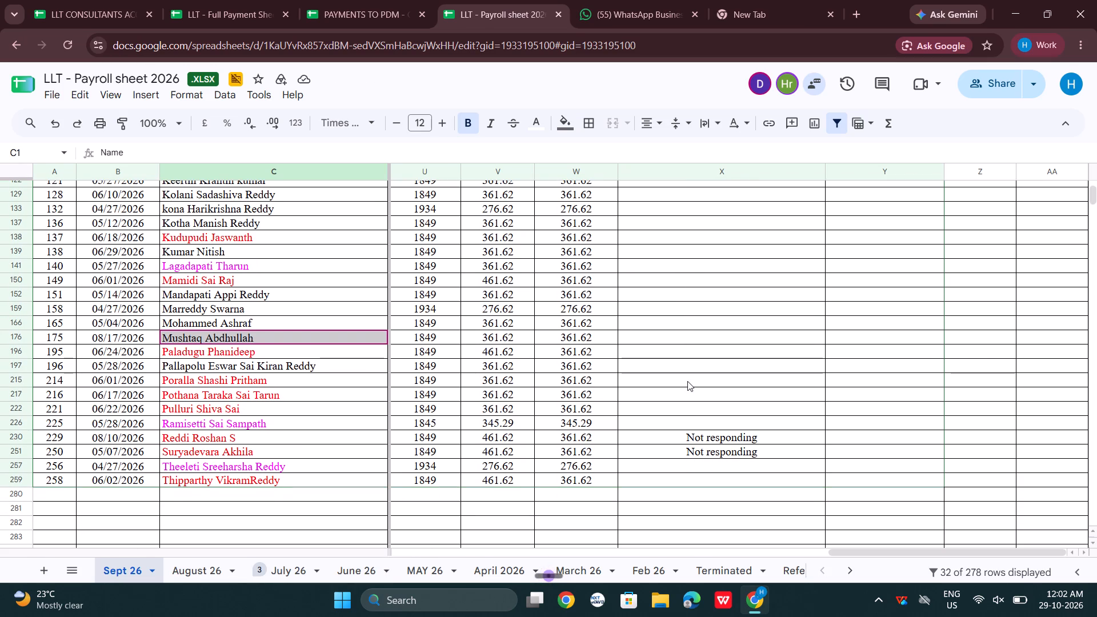
scroll(687, 381, "up", 3)
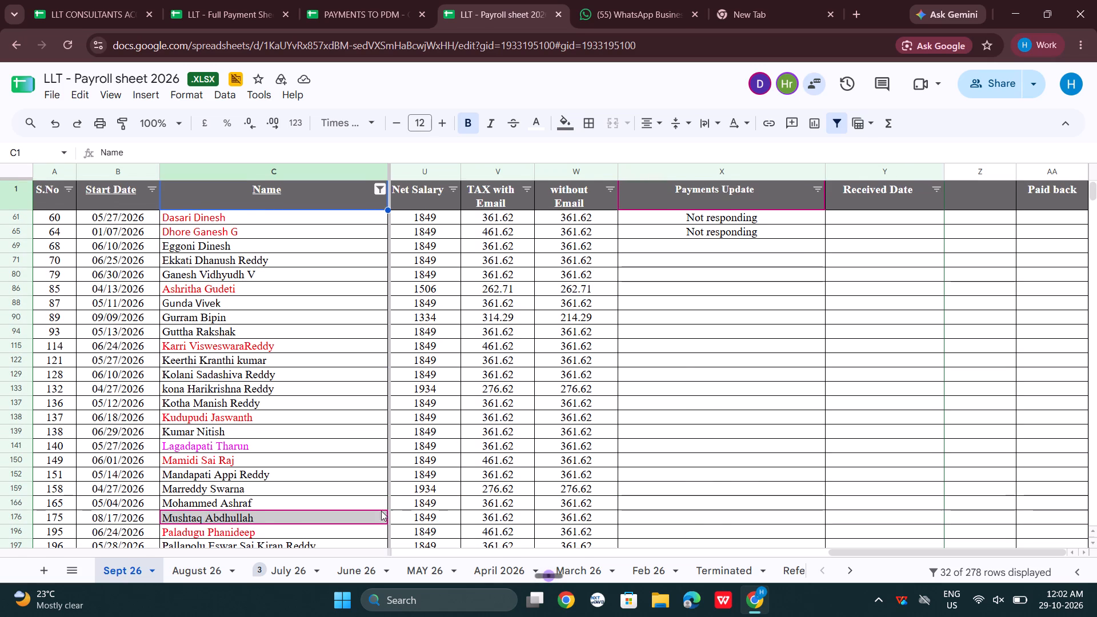
left_click(378, 514)
scroll(378, 514, "down", 1)
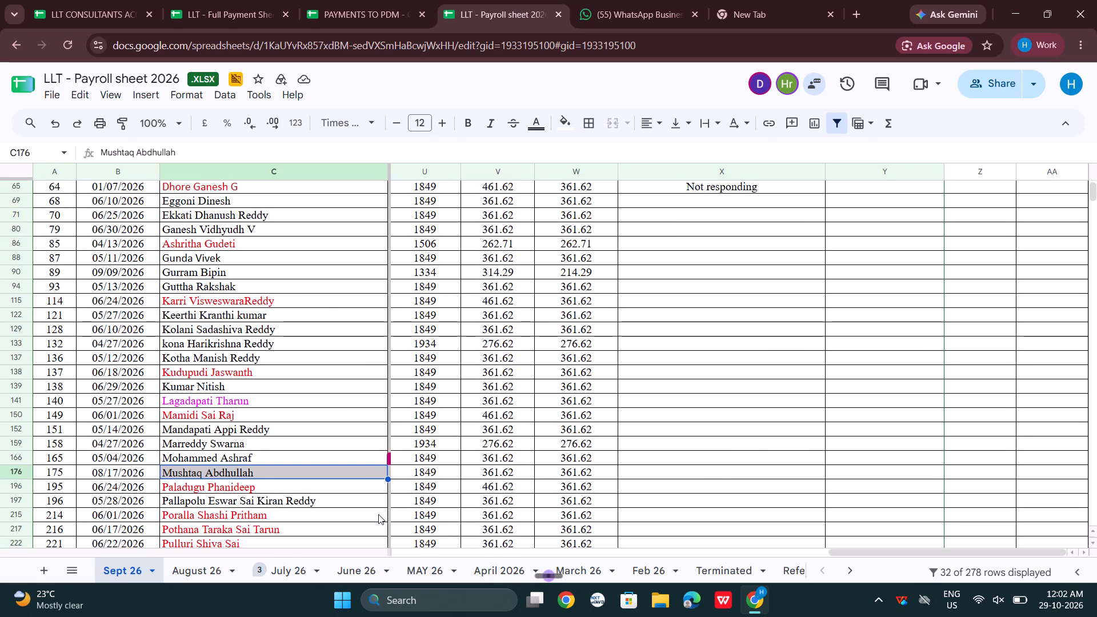
scroll(378, 514, "right", 1)
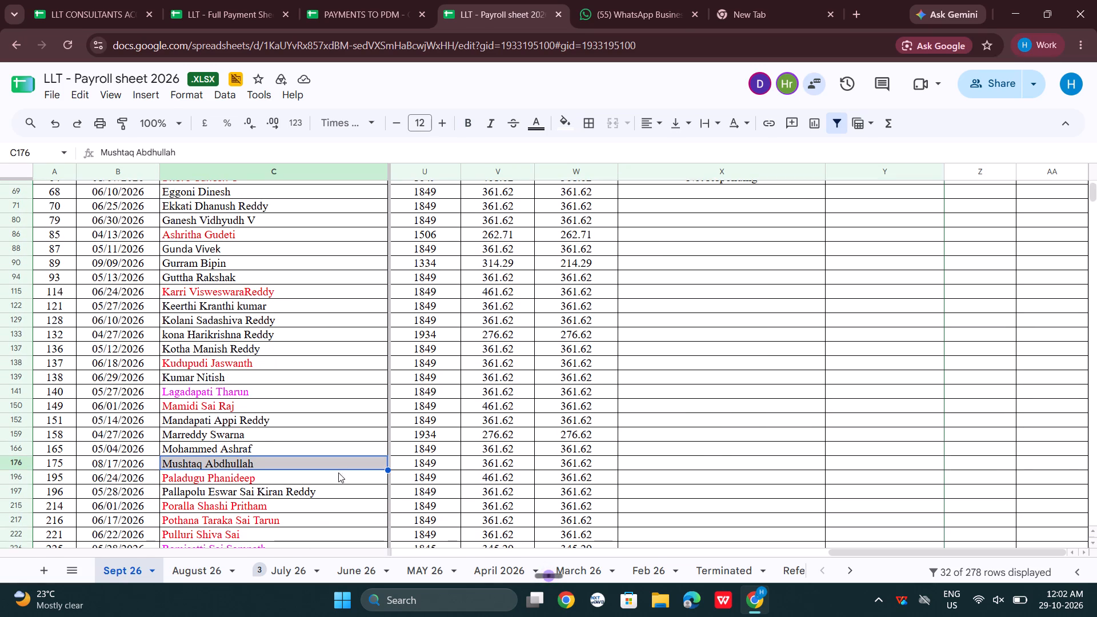
left_click(567, 120)
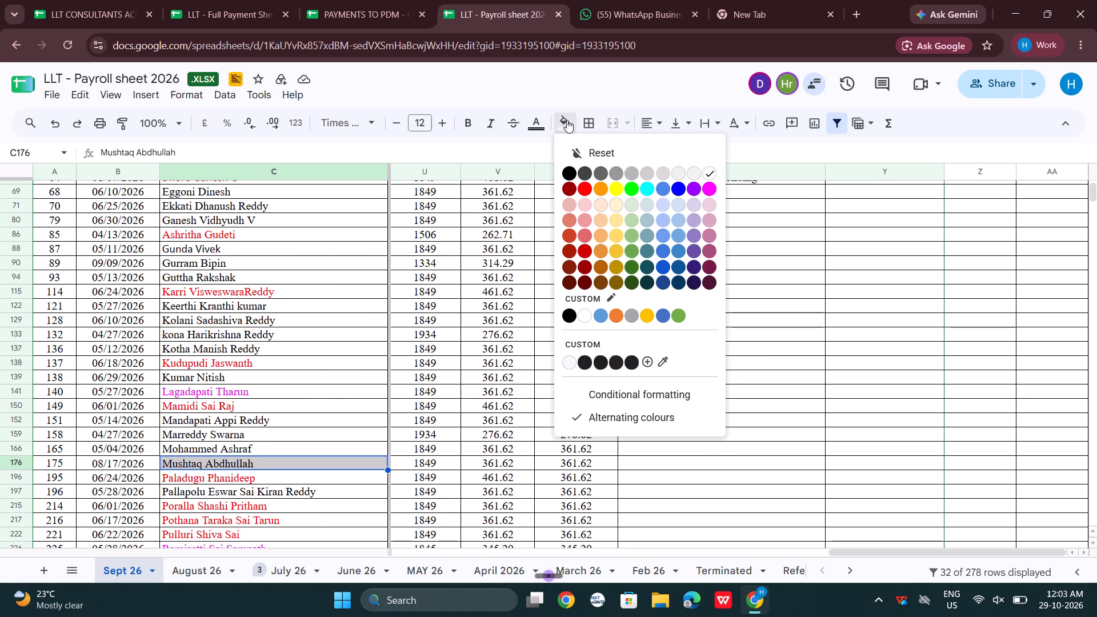
left_click(542, 121)
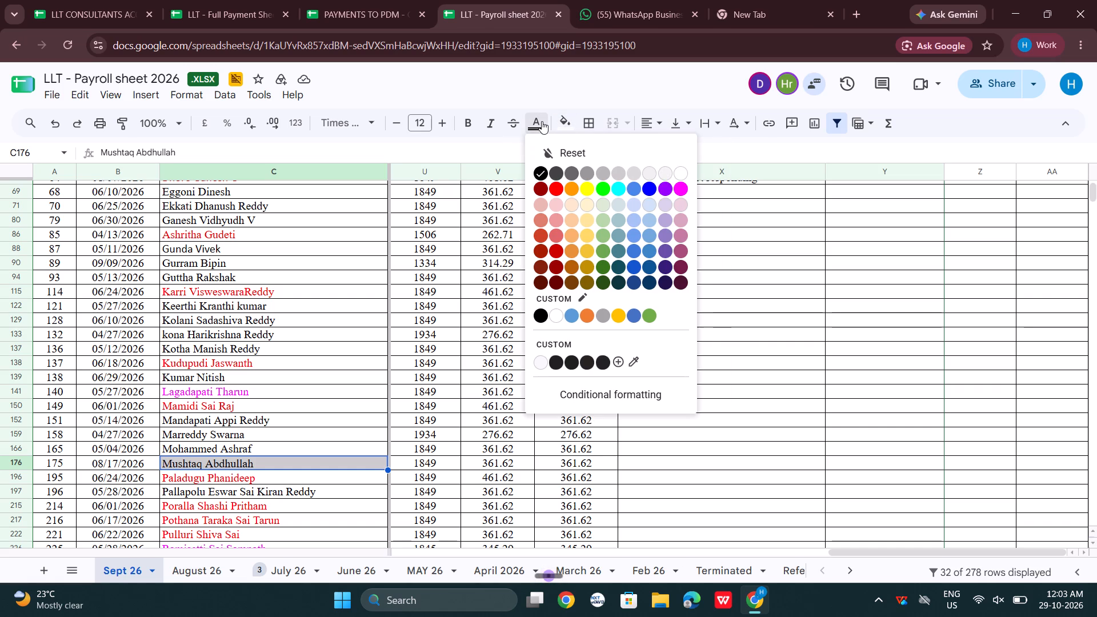
left_click(534, 176)
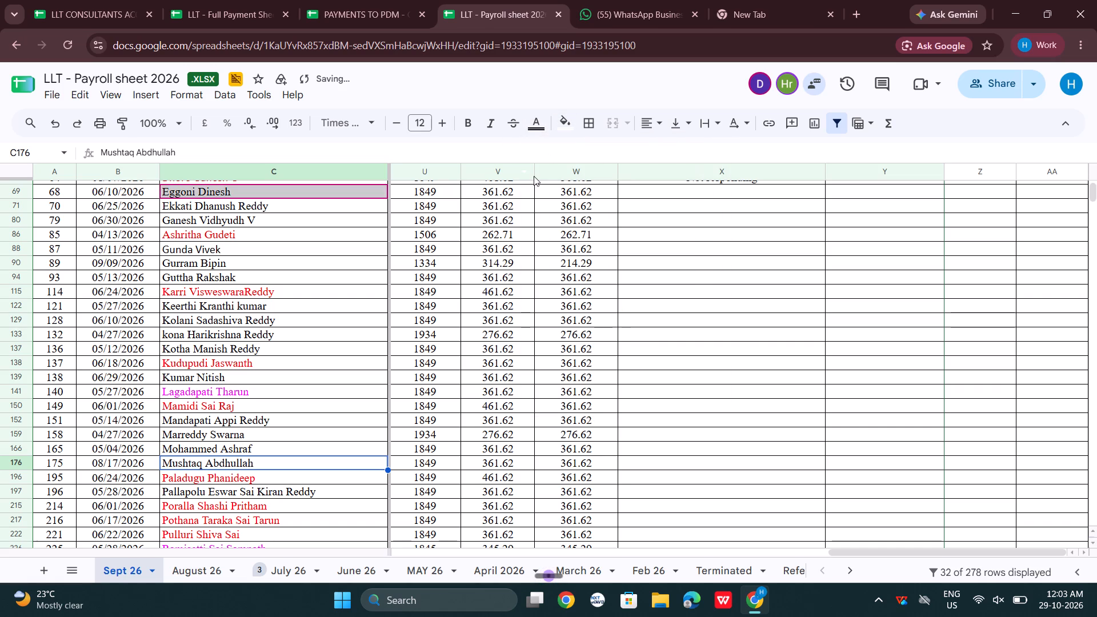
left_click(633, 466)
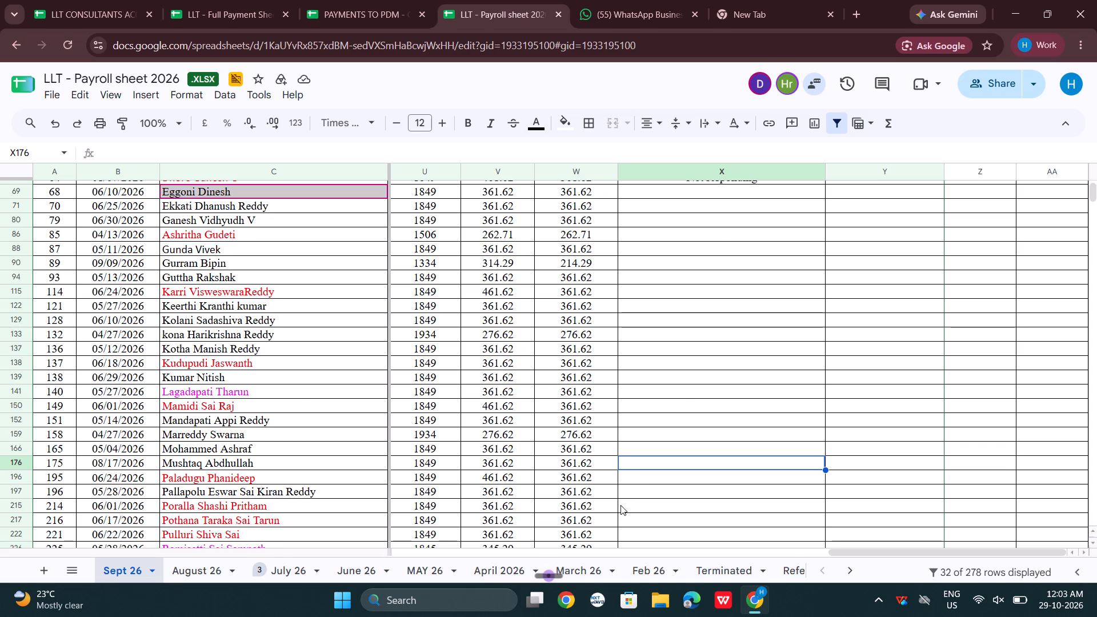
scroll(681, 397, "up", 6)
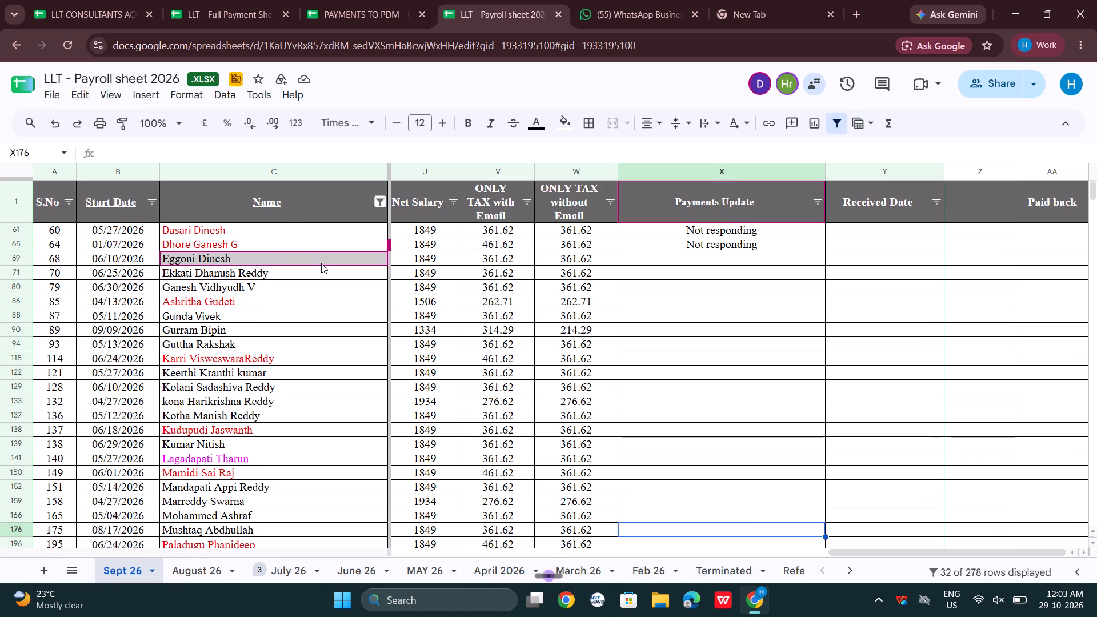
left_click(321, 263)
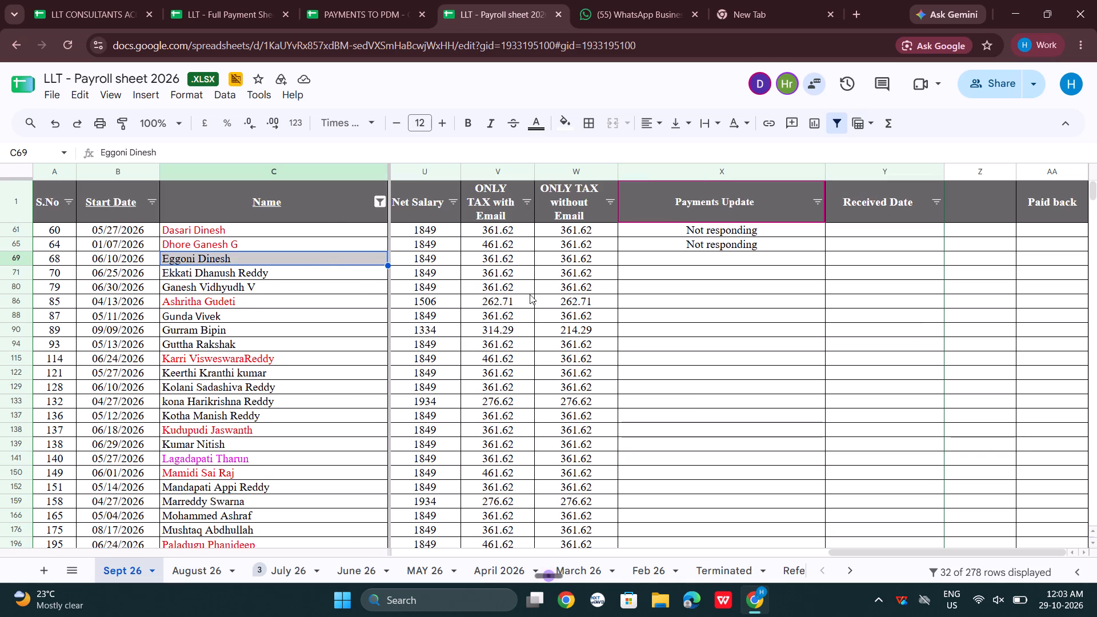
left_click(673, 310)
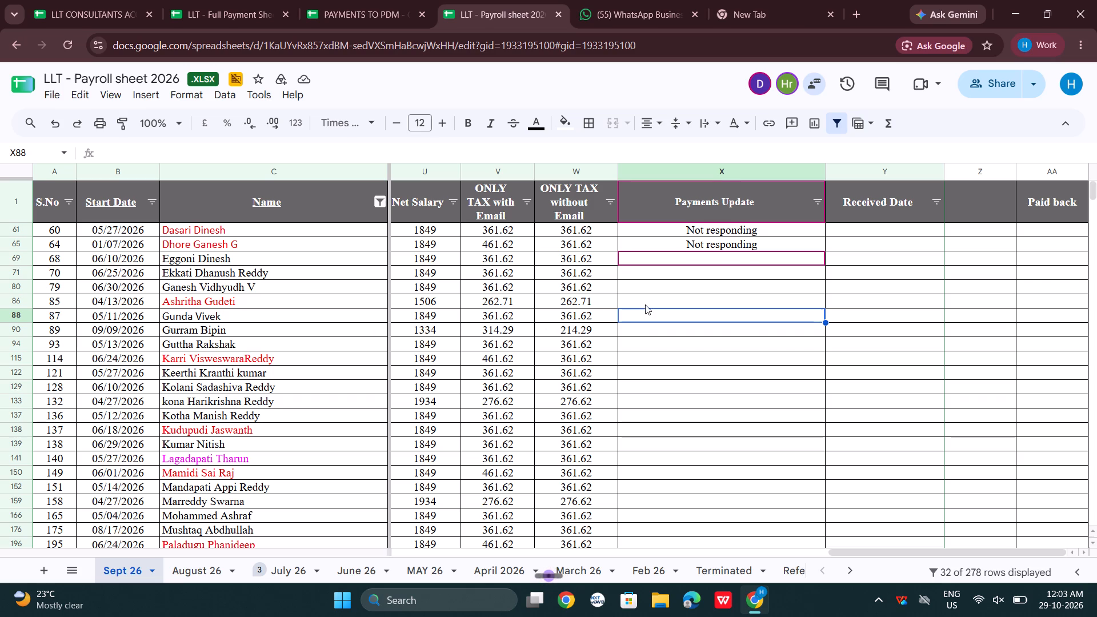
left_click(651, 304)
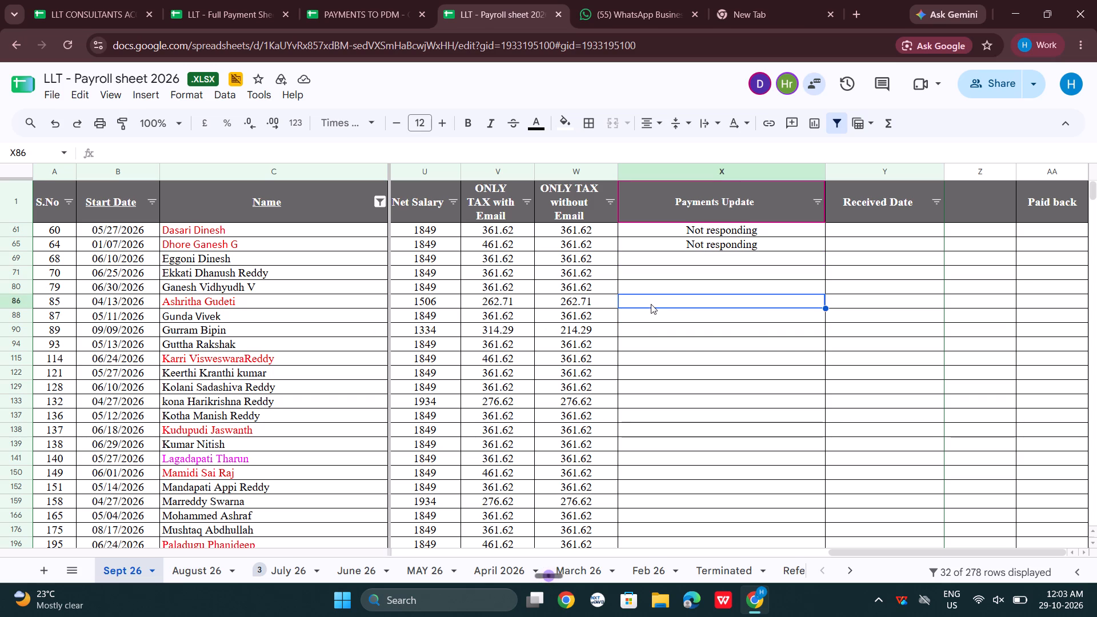
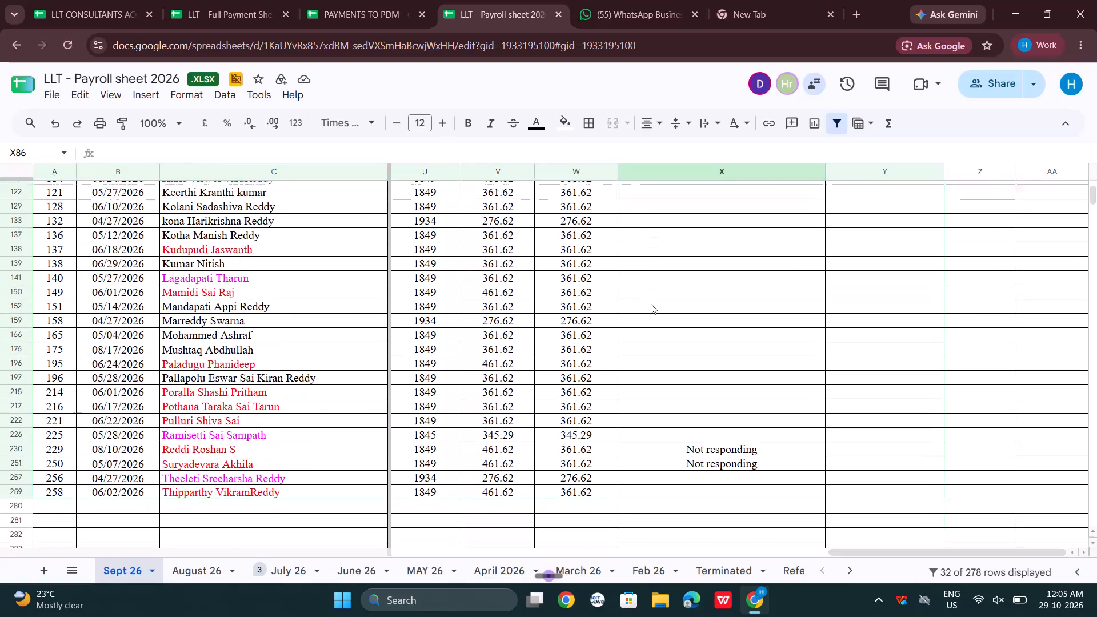
Set the Name column's colour filter to None.
scroll(651, 304, "down", 1)
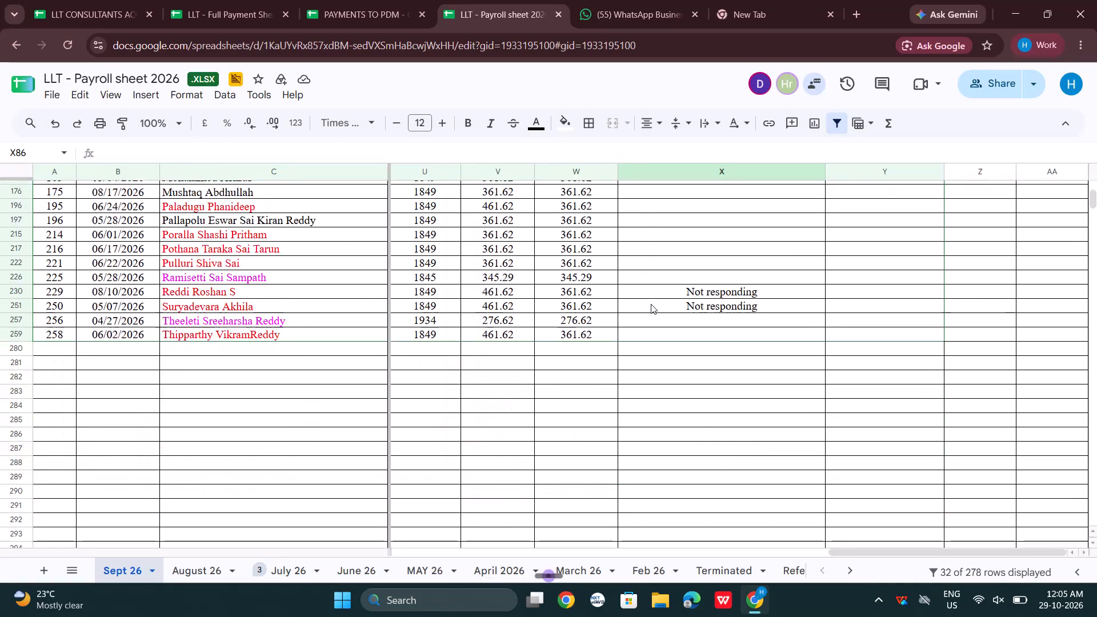
scroll(651, 304, "down", 1)
scroll(651, 304, "up", 9)
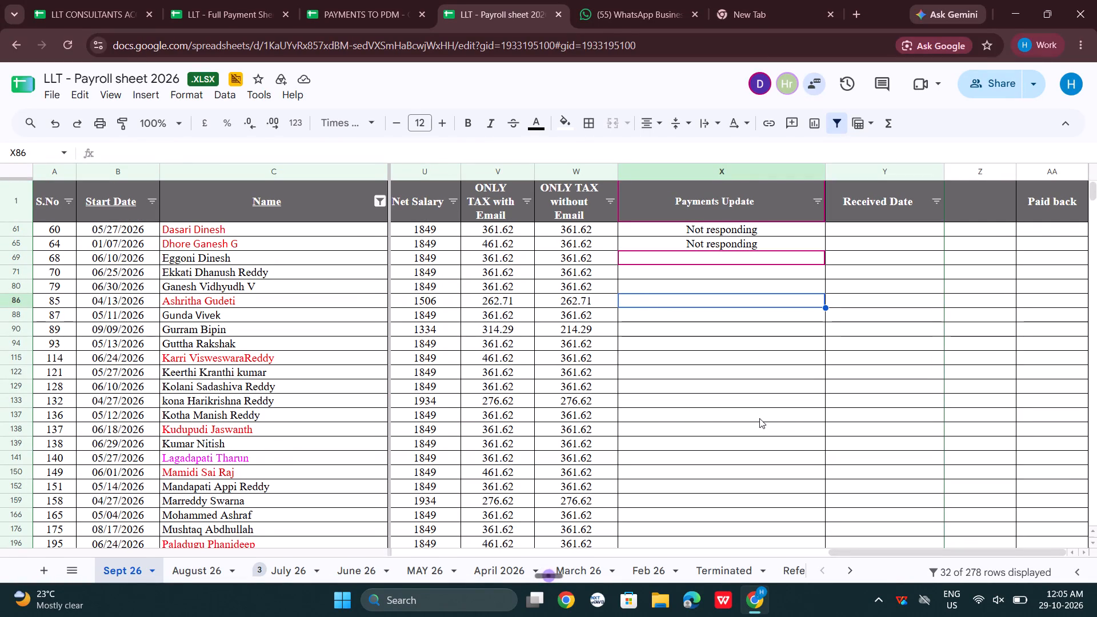
left_click(378, 206)
left_click(430, 307)
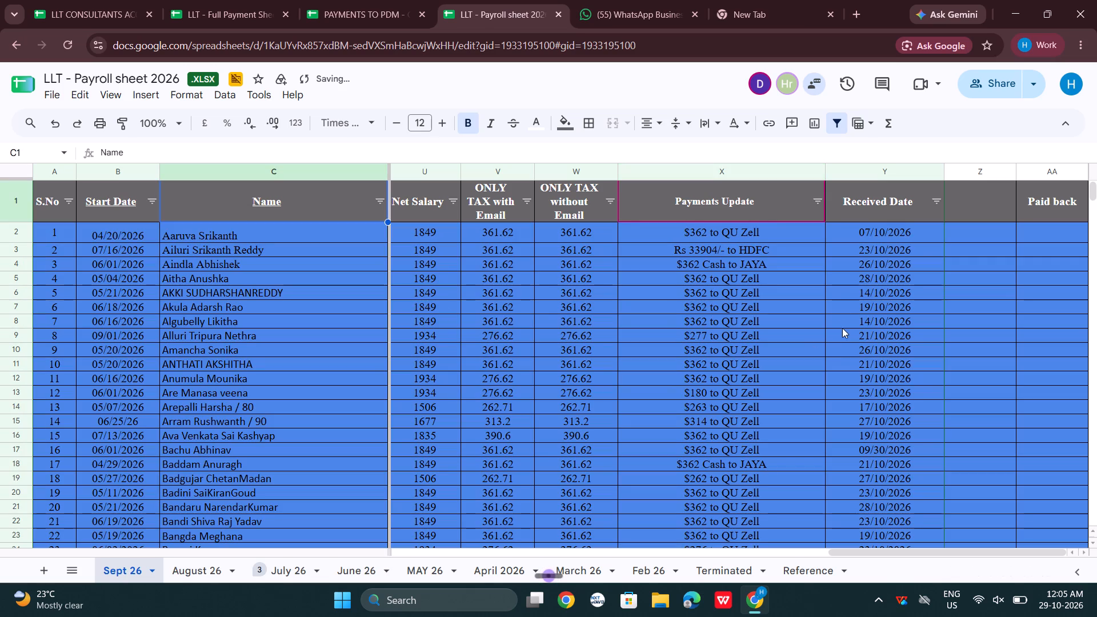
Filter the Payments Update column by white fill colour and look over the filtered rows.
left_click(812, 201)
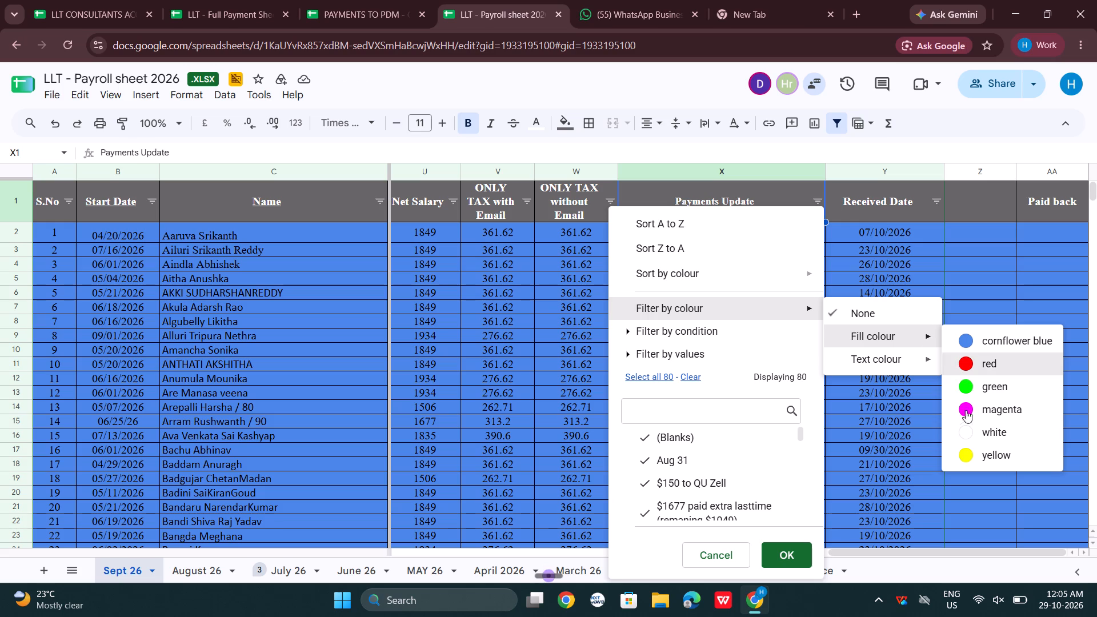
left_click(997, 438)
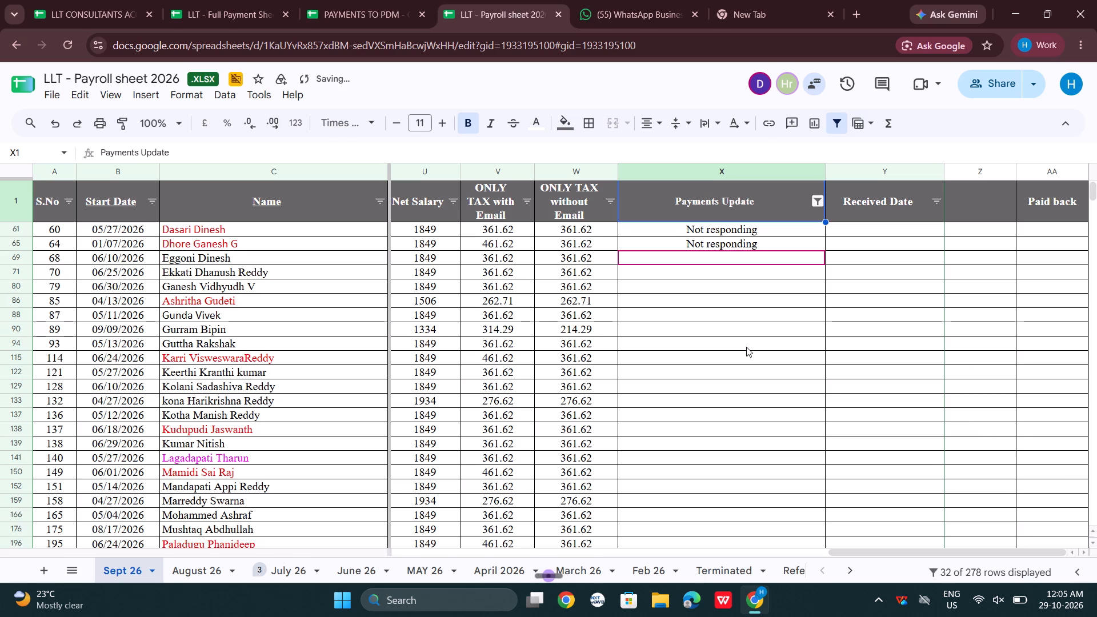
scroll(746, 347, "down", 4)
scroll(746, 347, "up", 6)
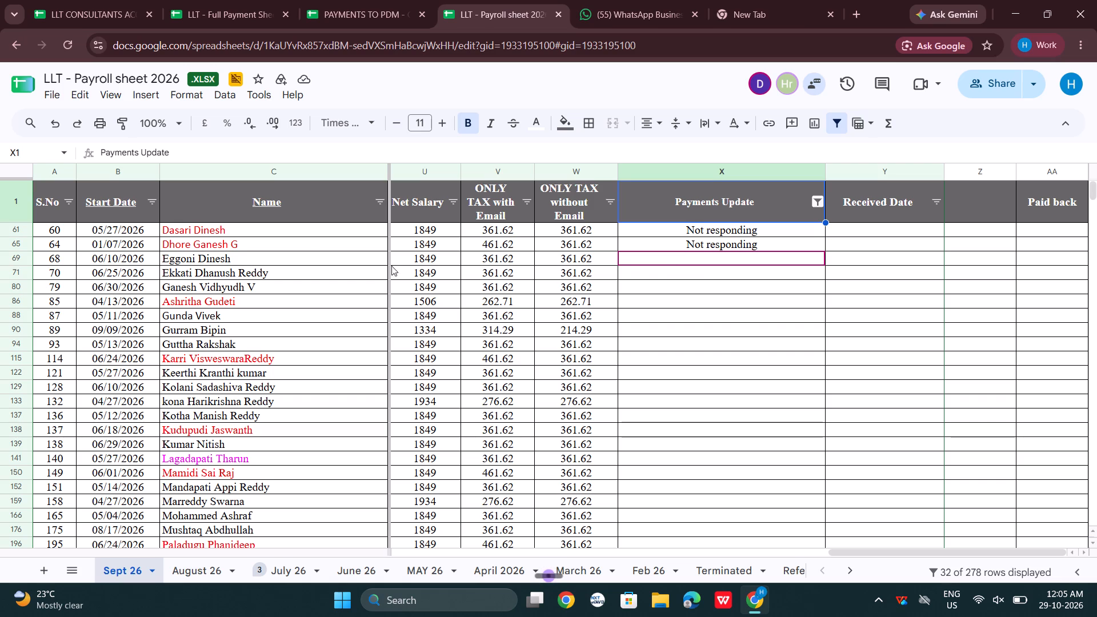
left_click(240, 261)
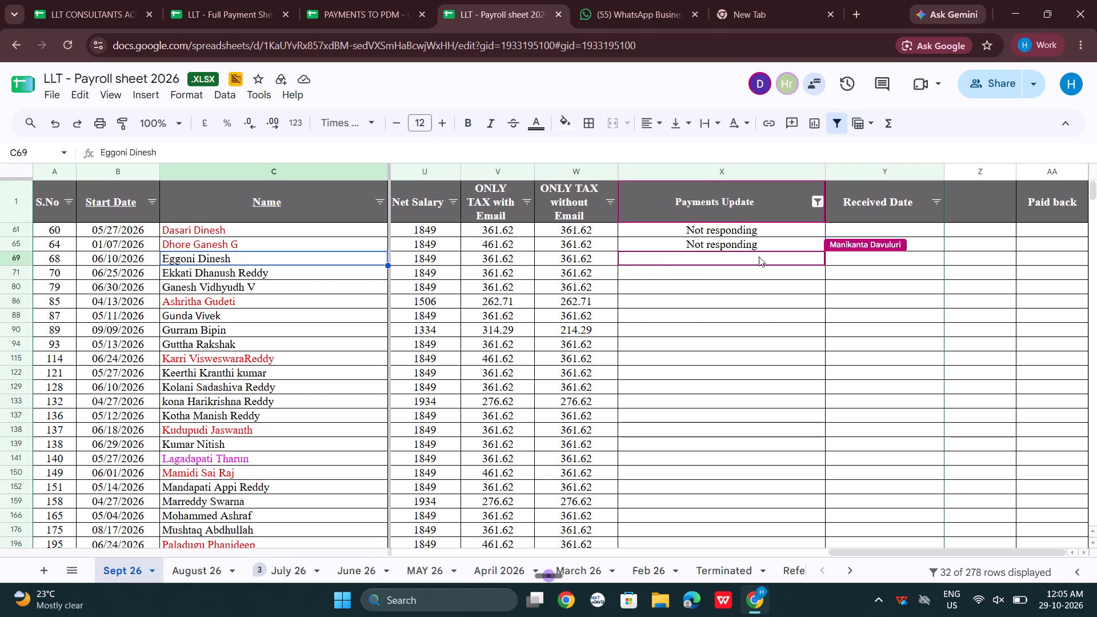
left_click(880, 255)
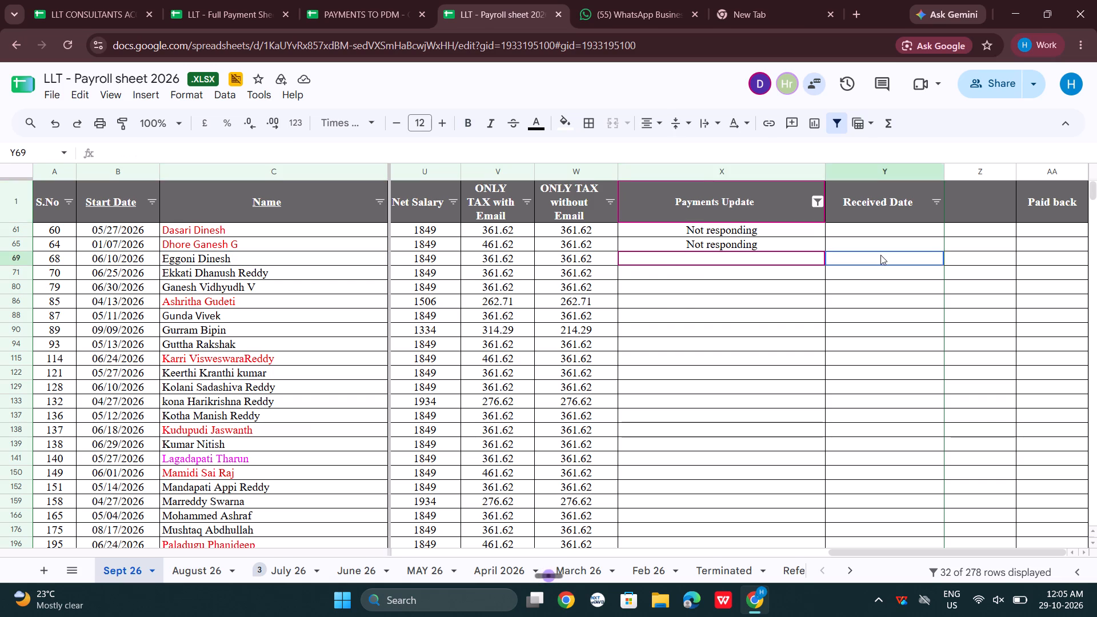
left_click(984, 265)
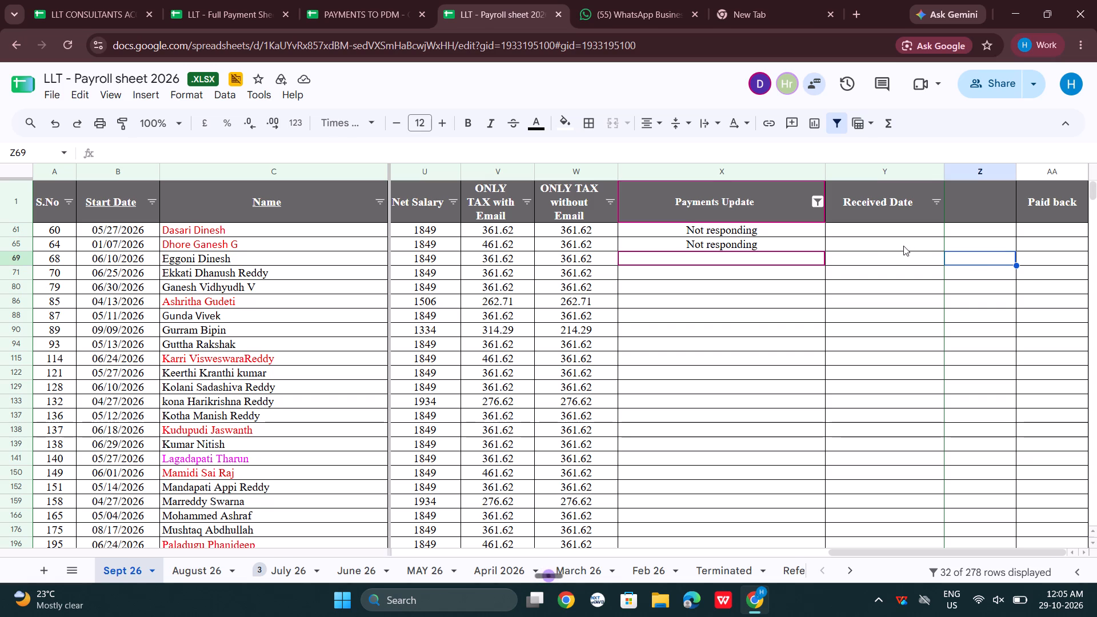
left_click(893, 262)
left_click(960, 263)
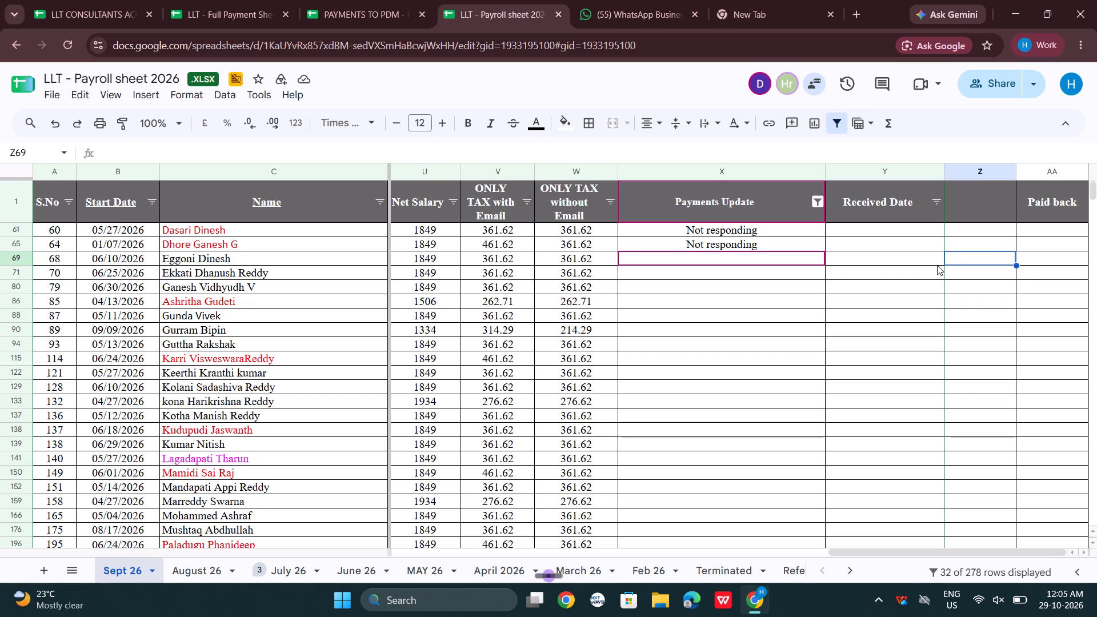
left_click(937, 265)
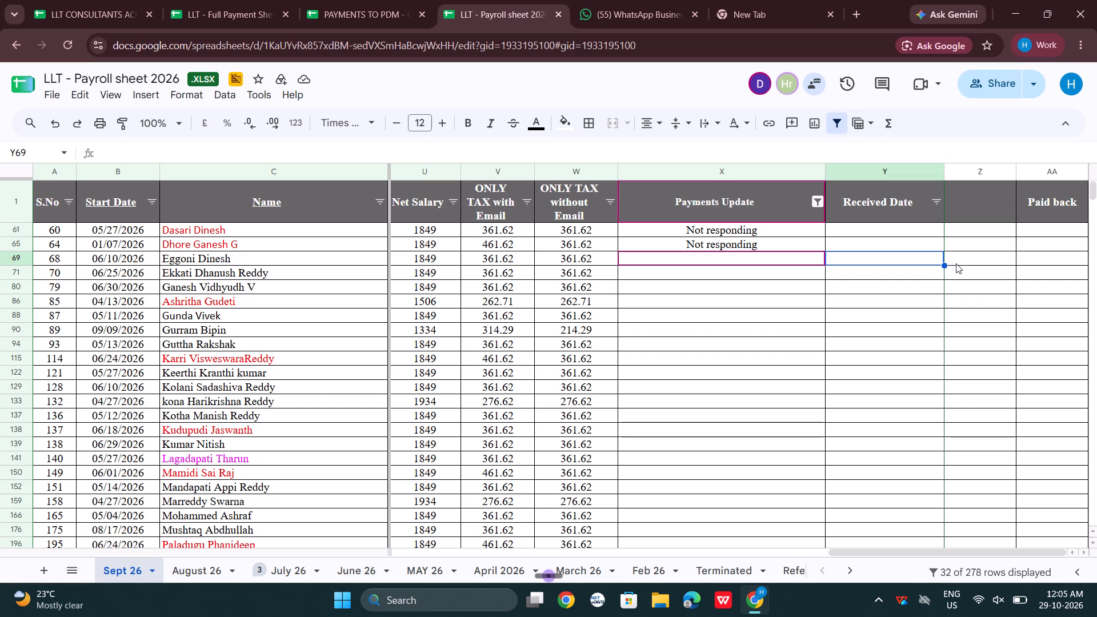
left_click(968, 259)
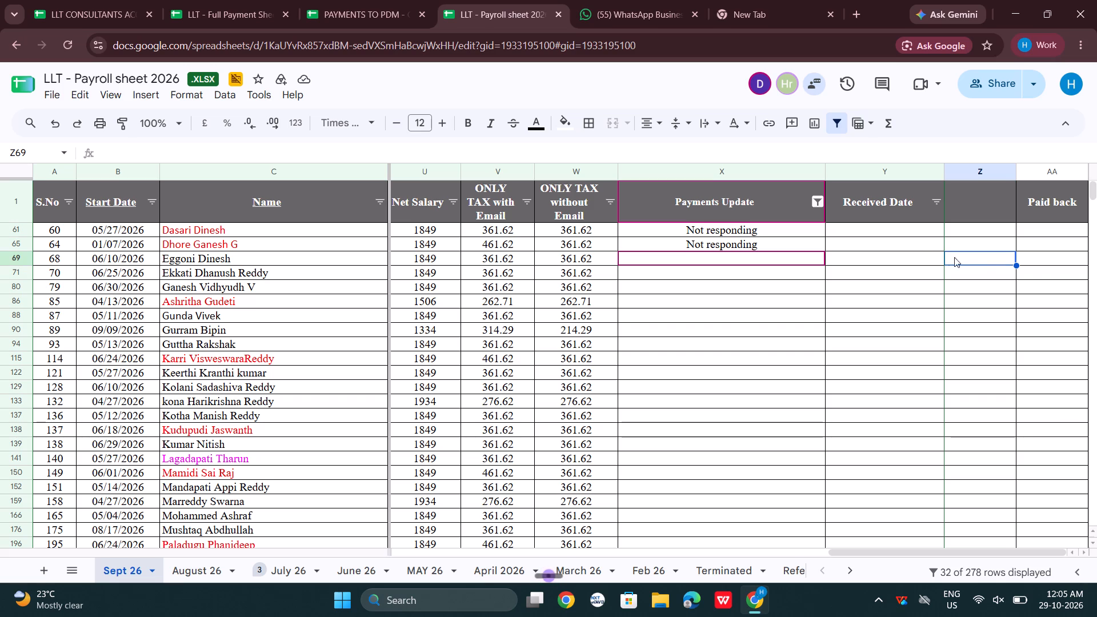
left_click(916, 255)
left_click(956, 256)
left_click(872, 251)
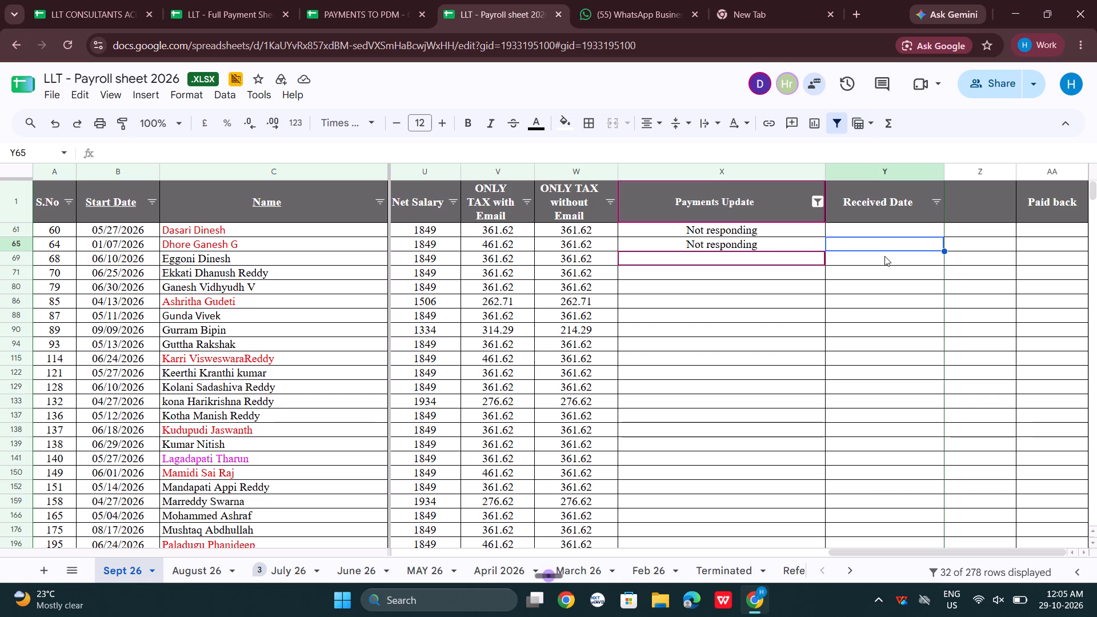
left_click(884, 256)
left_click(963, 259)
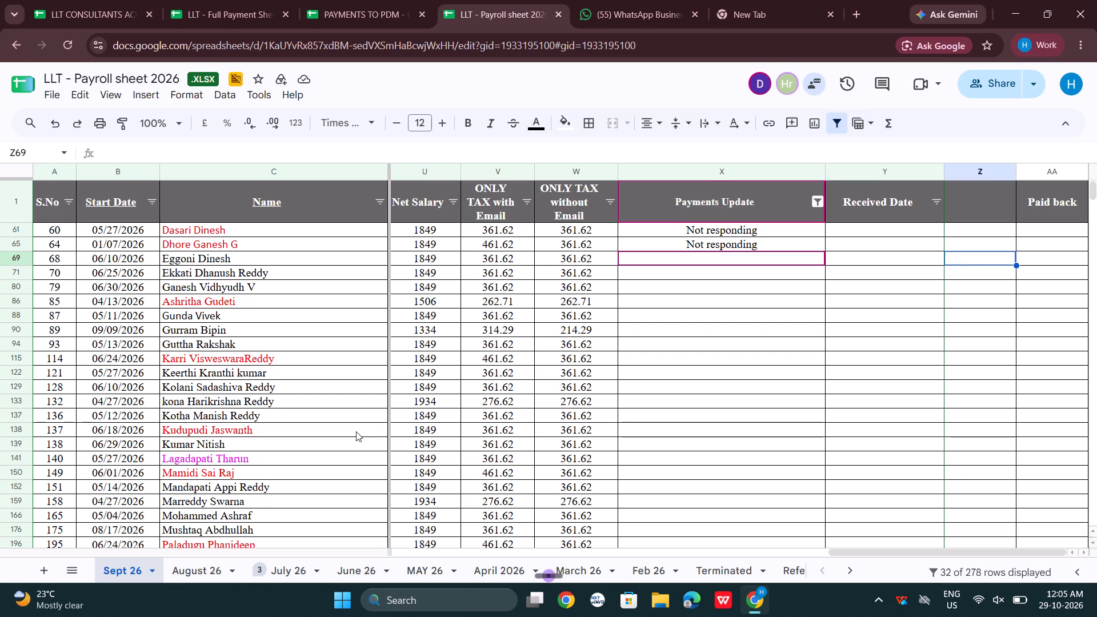
Remove the white fill filter and filter the Name column by red text colour instead.
left_click(377, 205)
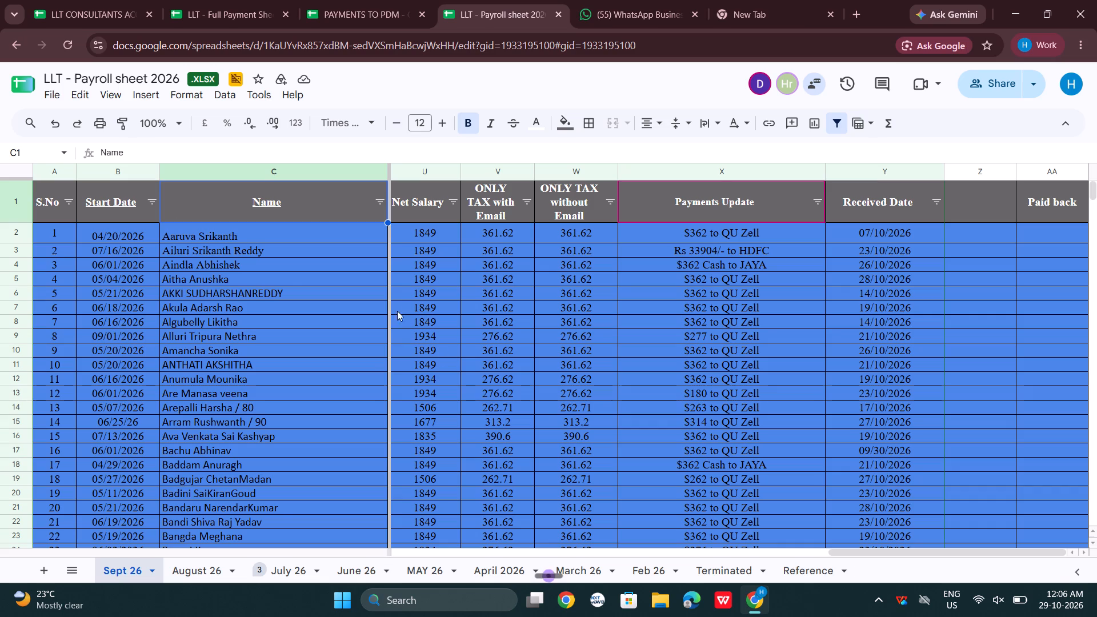
left_click(382, 208)
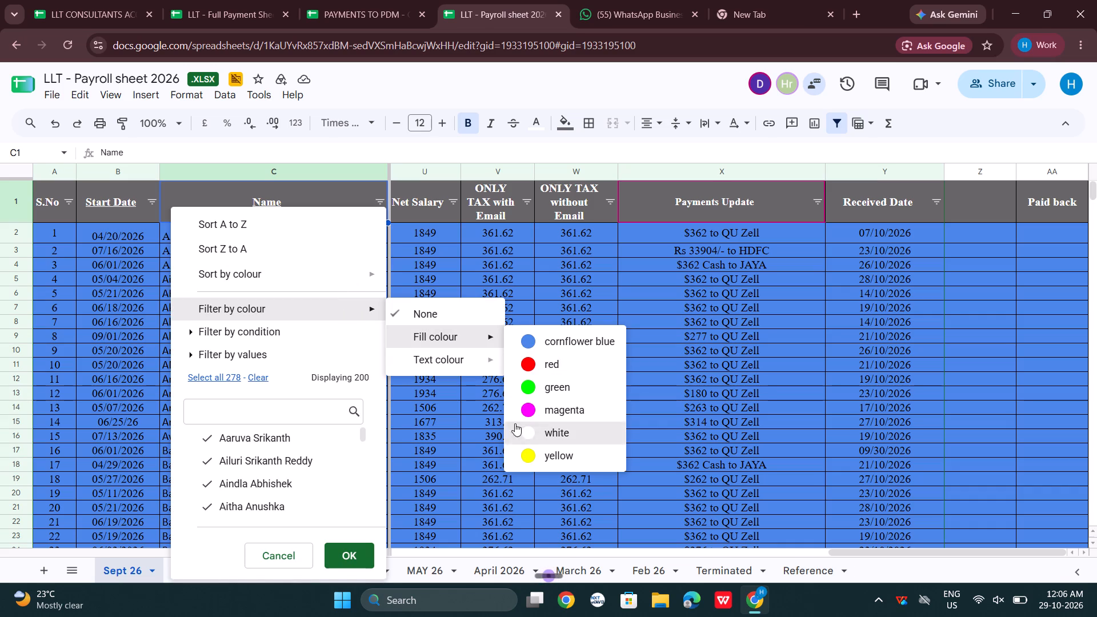
left_click(542, 384)
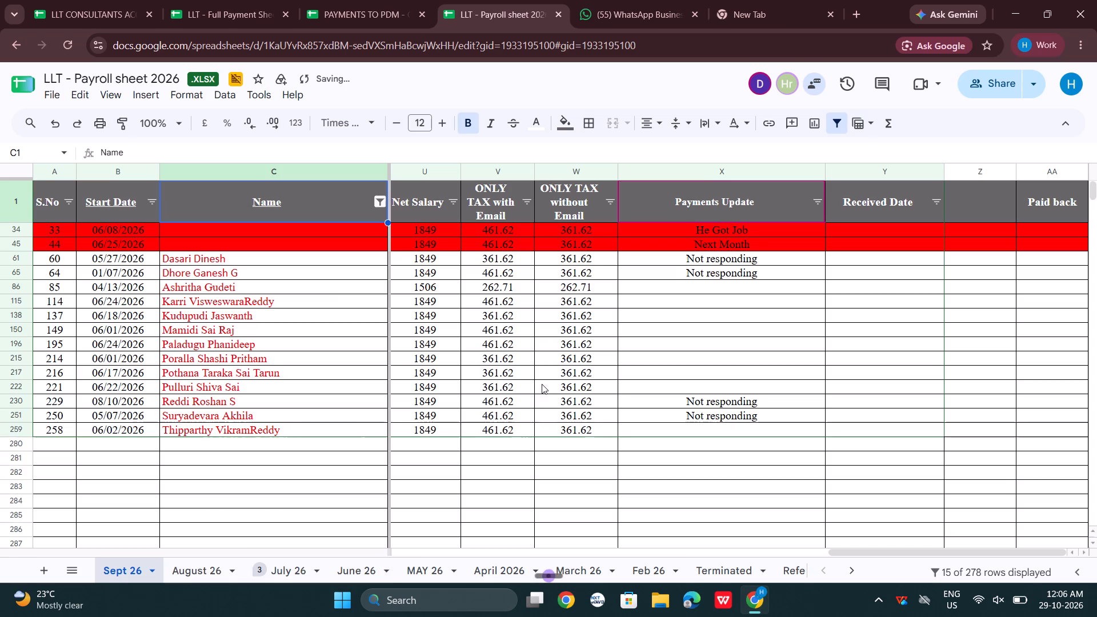
Set the text colour of the Name cells in the red-filled rows 34 and 45 to black.
left_click(301, 262)
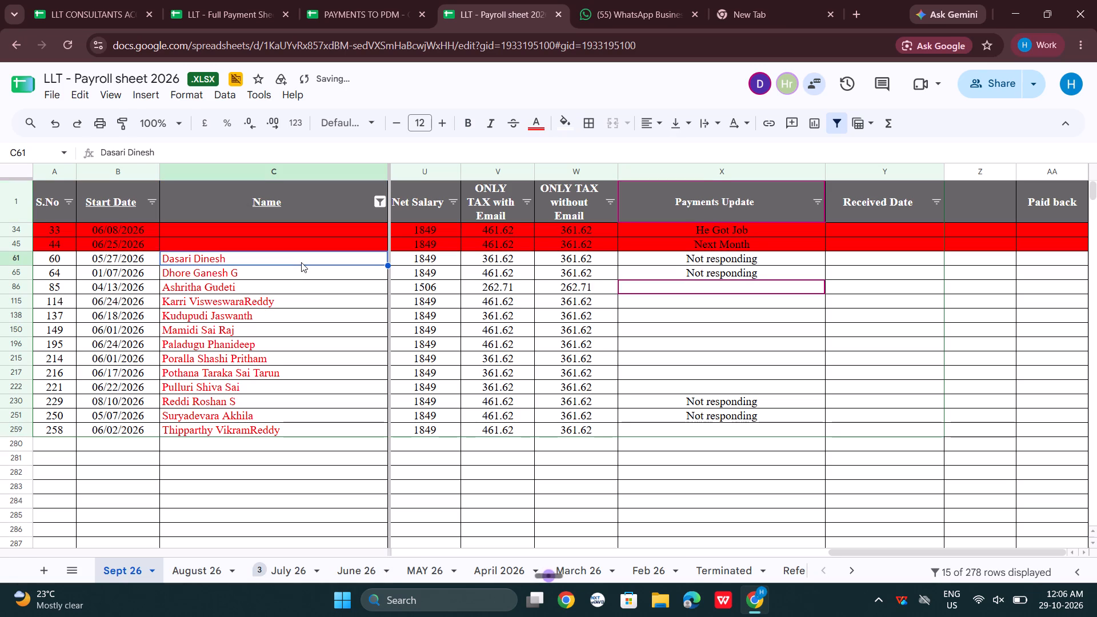
left_click(323, 229)
left_click(533, 125)
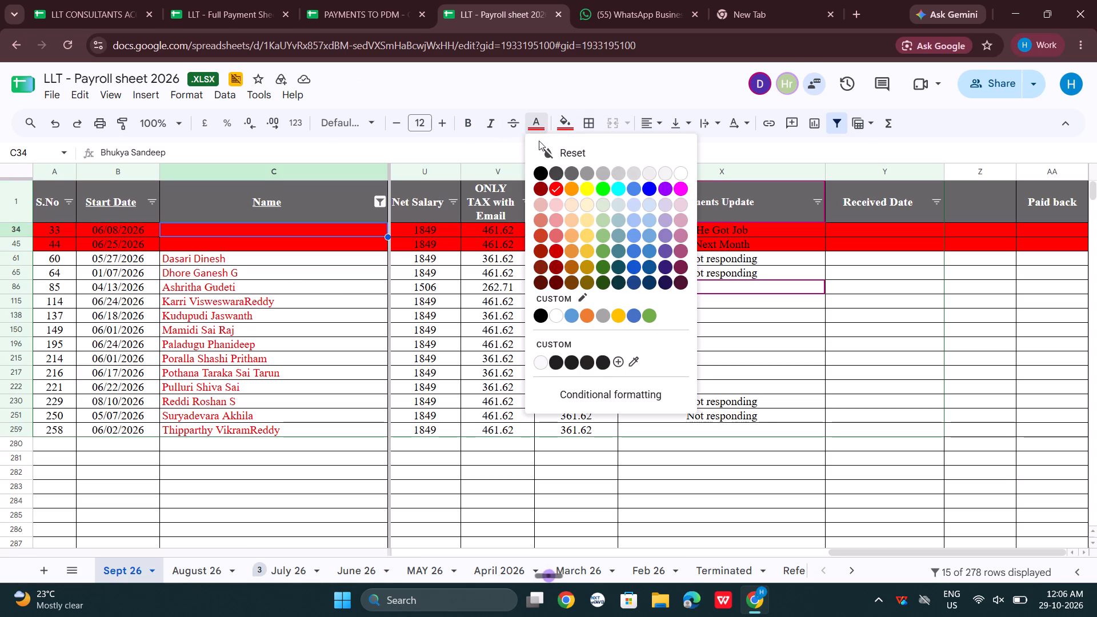
left_click(537, 171)
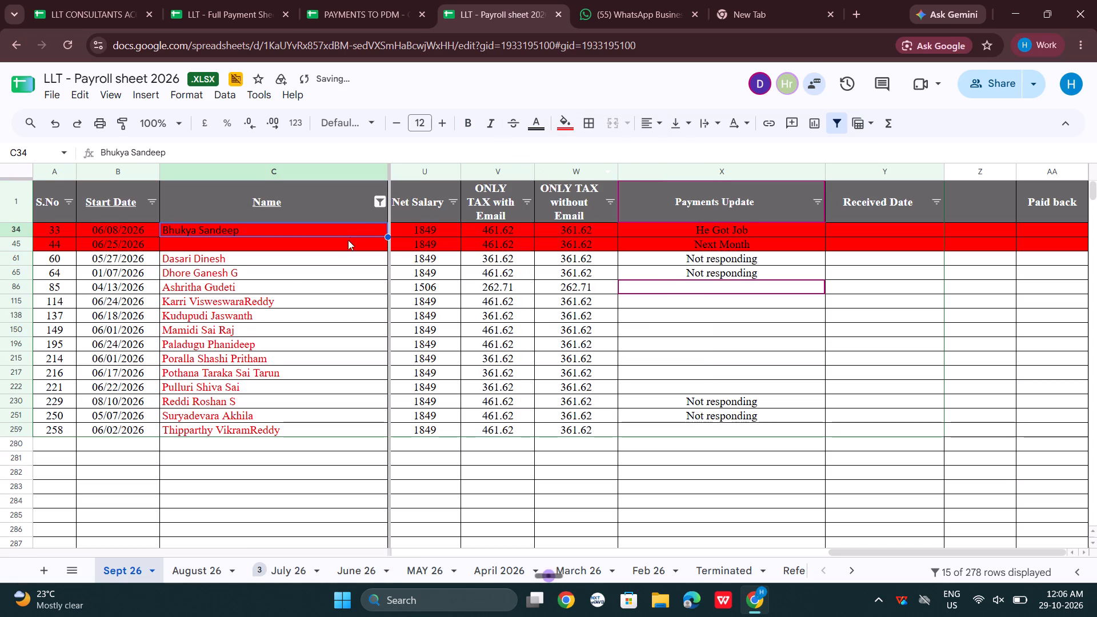
left_click(345, 243)
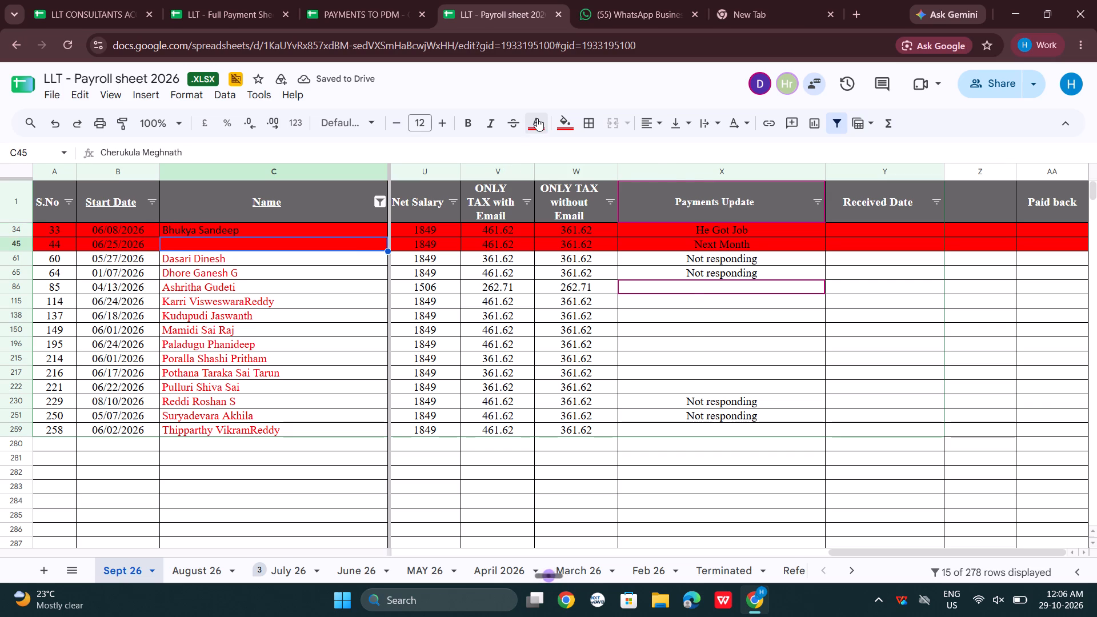
left_click(537, 118)
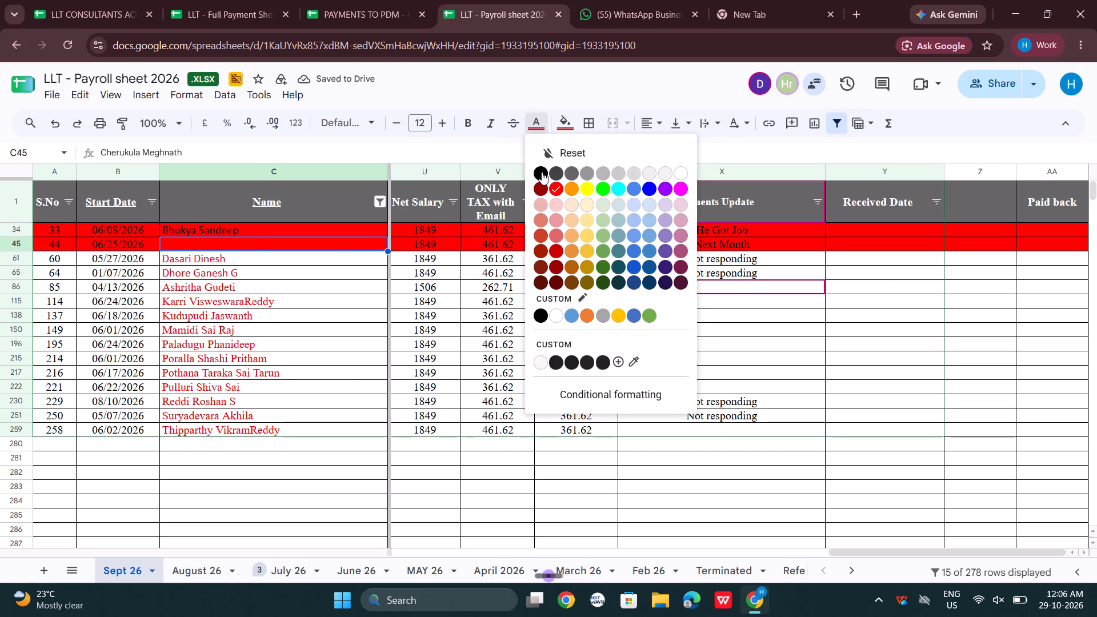
left_click(542, 172)
left_click(333, 261)
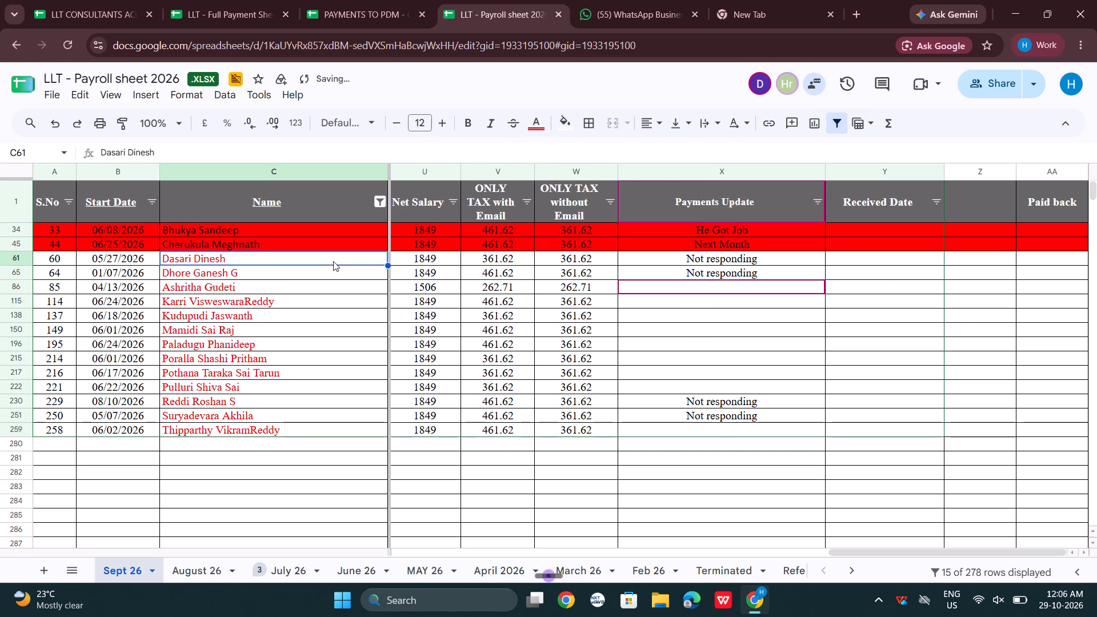
Clear the Name column's colour filter and reapply it for red text colour.
left_click(381, 198)
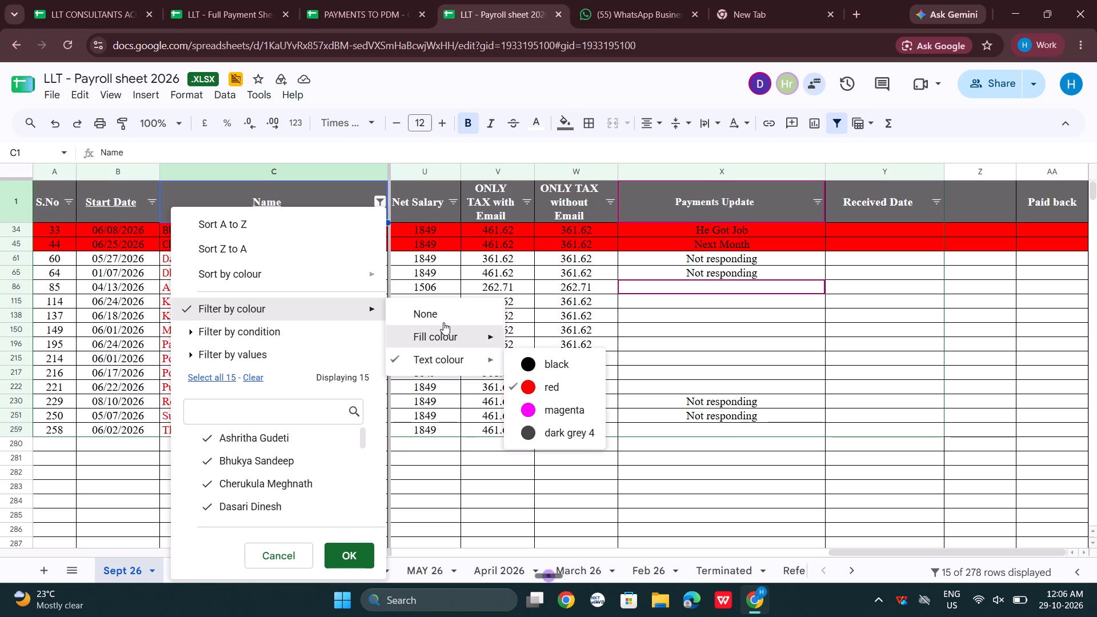
left_click(443, 317)
left_click(382, 202)
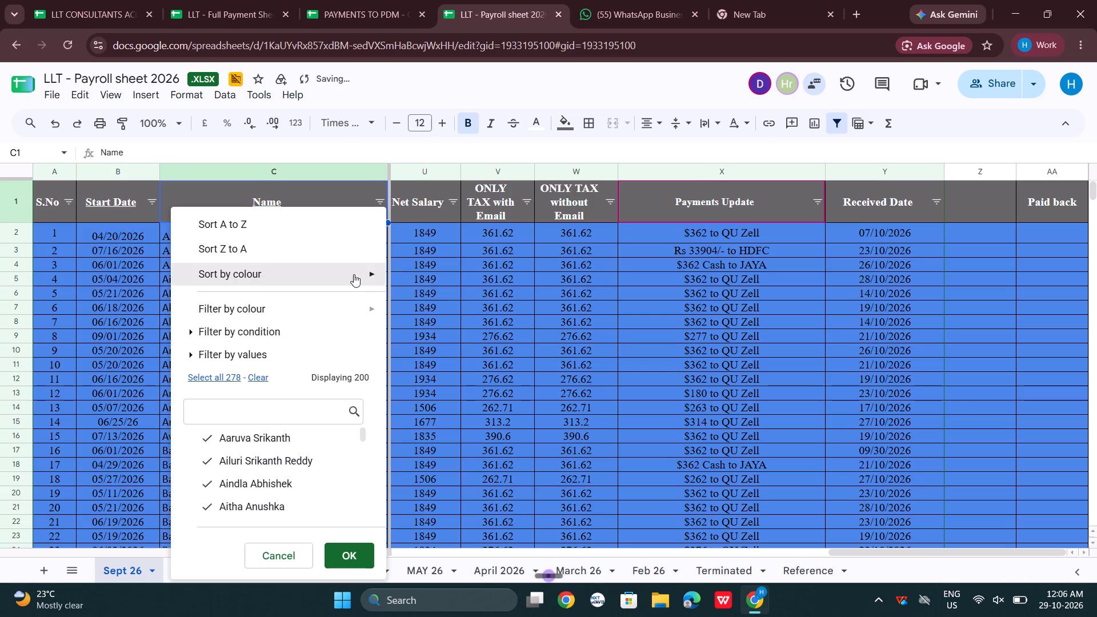
left_click(545, 387)
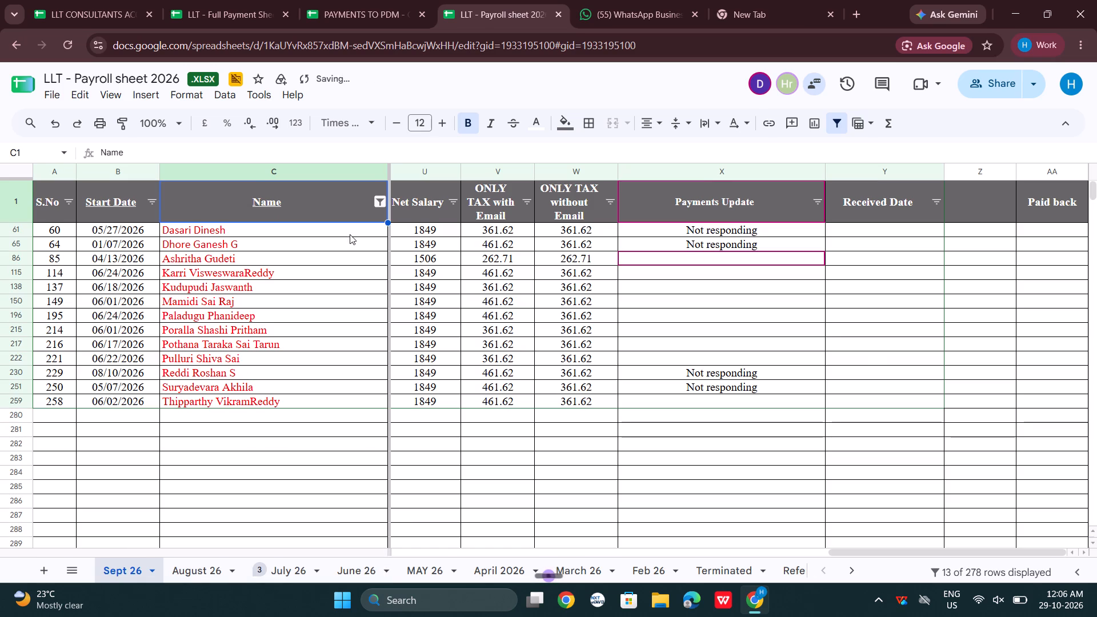
Enter "Will Get" in the Payments Update cell of row 86.
left_click(354, 231)
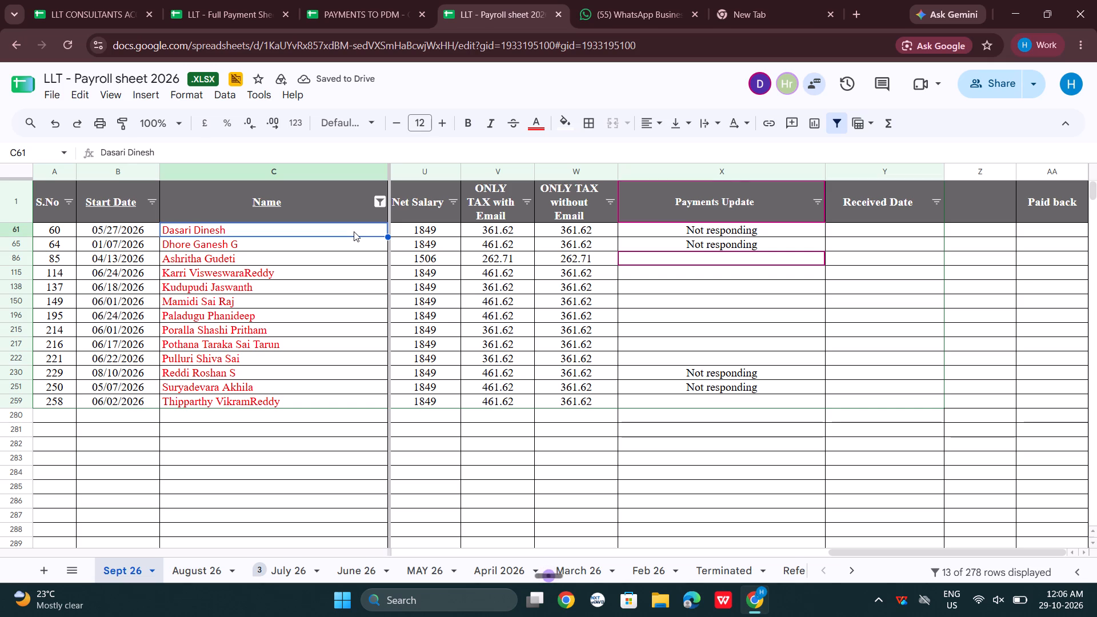
key("Down")
key("Down")
key("Down")
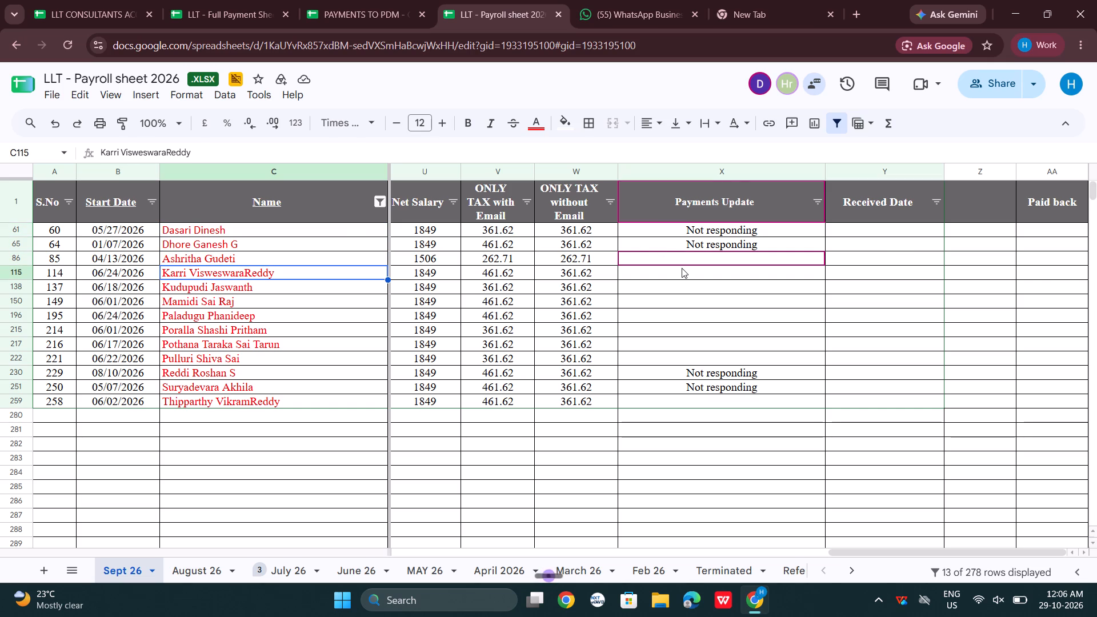
left_click(698, 262)
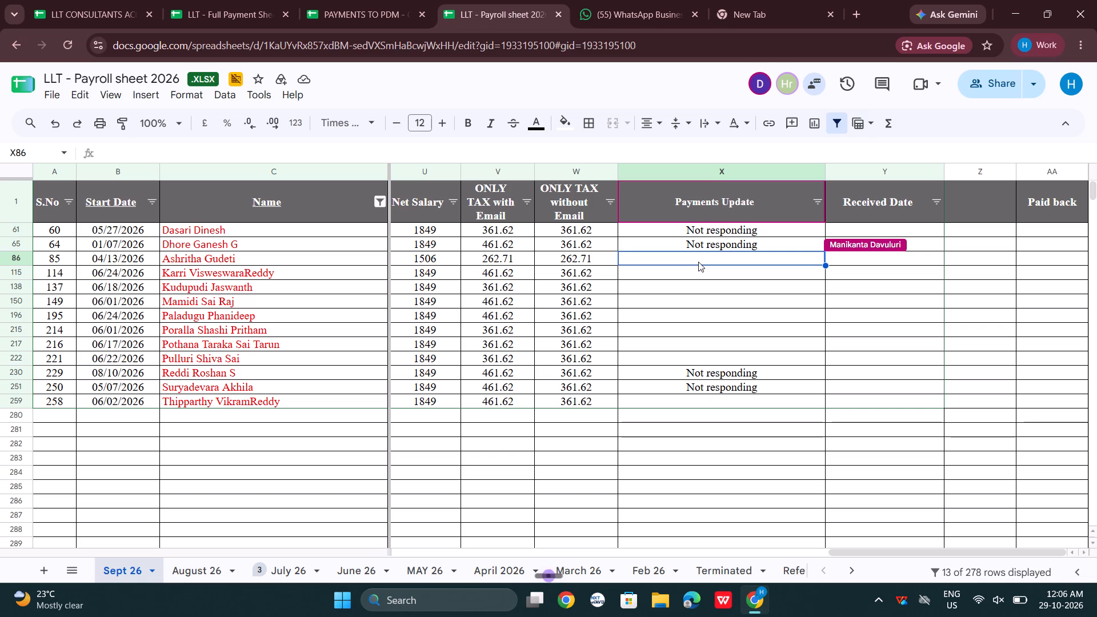
type("Will")
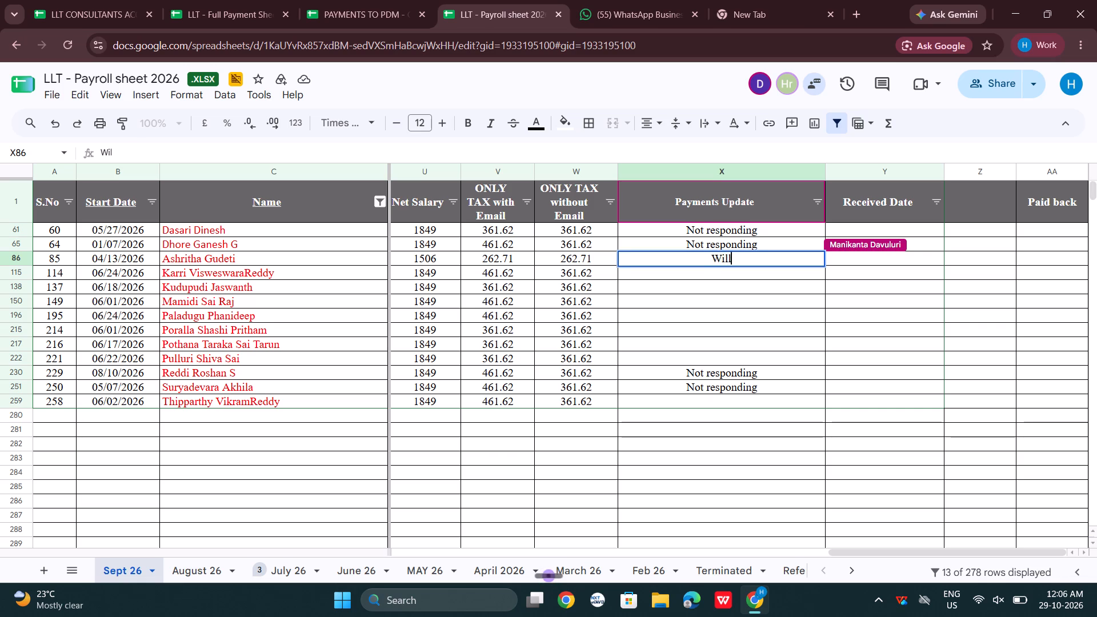
key("space")
type("Get")
key("space")
key("BackSpace")
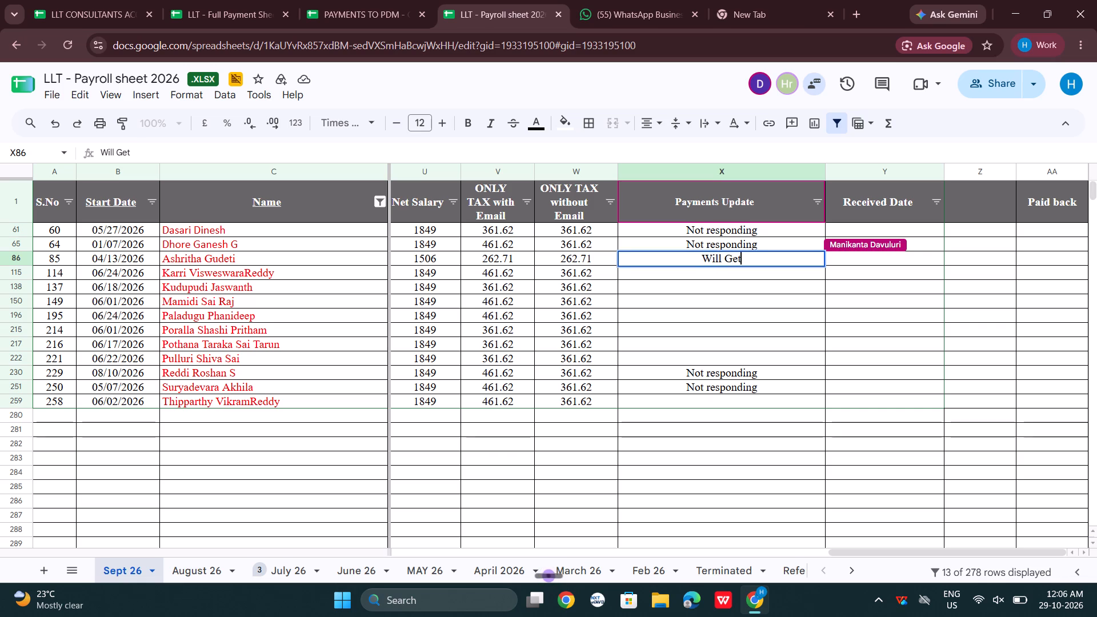
key("Return")
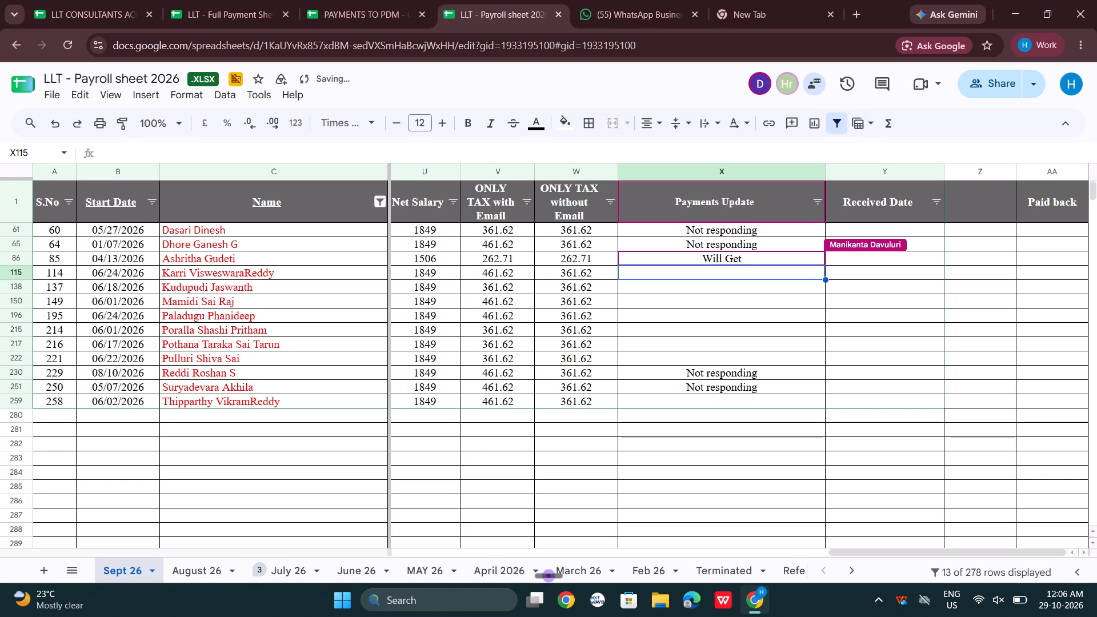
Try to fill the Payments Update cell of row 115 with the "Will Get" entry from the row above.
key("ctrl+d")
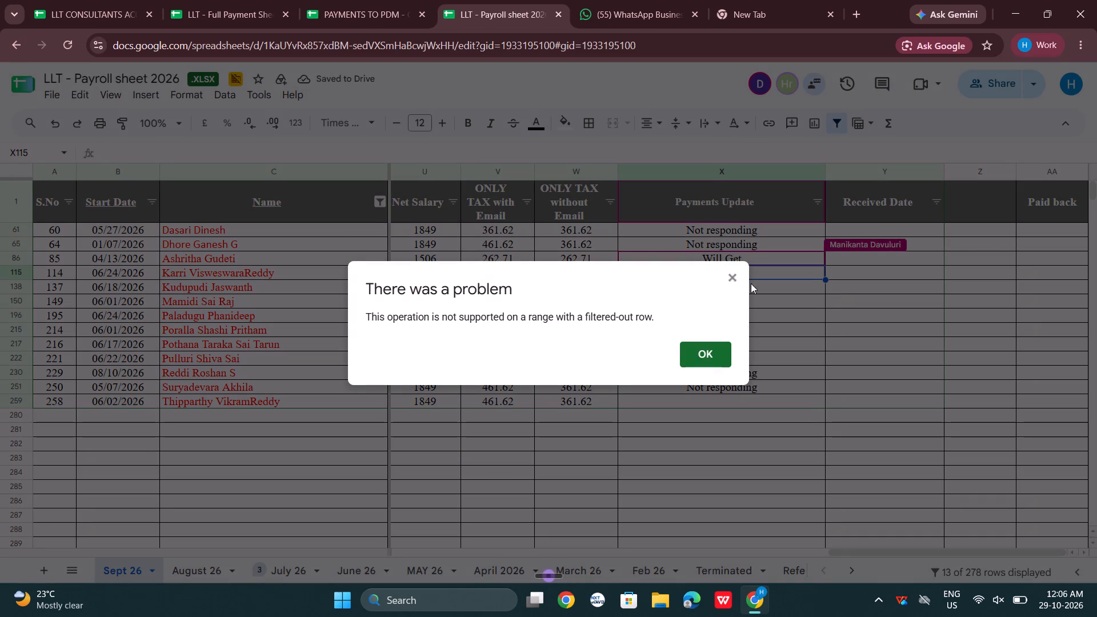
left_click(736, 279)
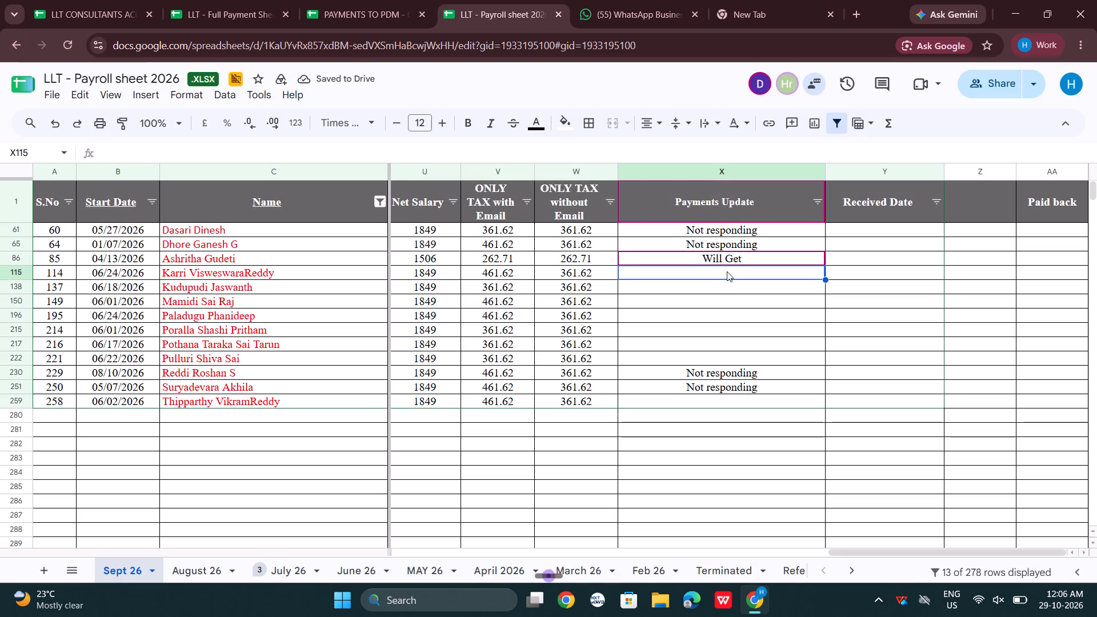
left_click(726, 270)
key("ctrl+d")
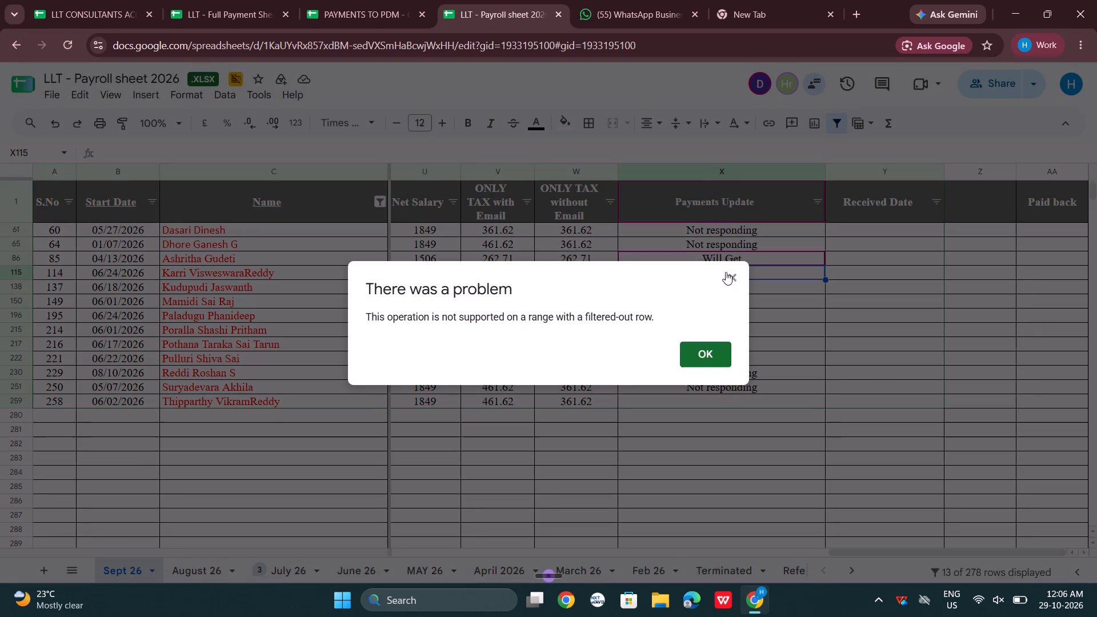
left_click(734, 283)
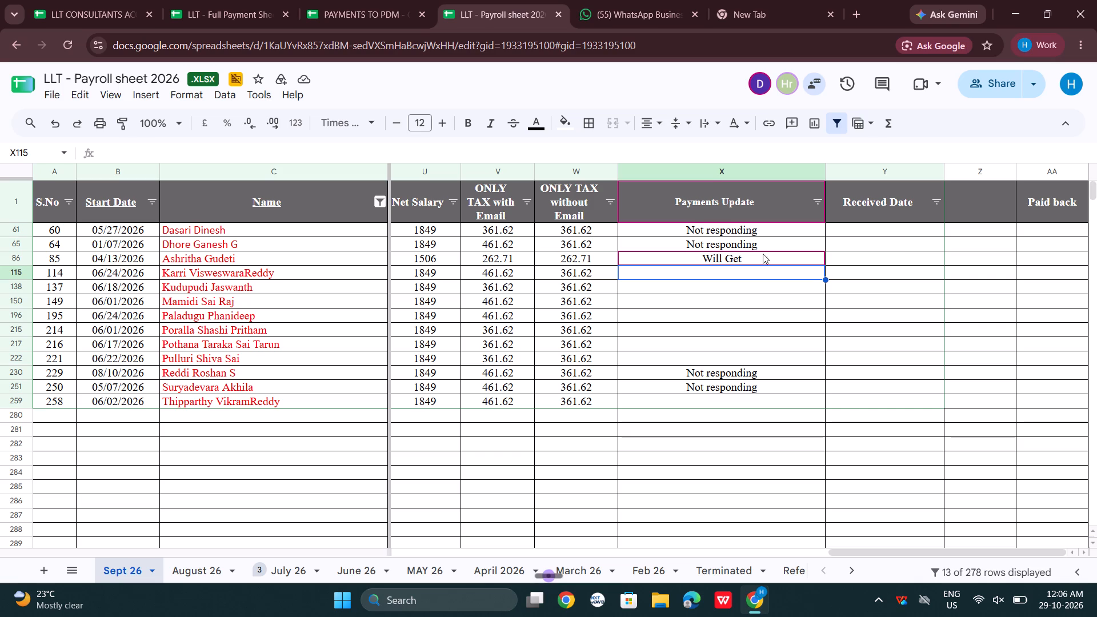
Clear the Payments Update cell of row 86.
left_click(766, 260)
key("BackSpace")
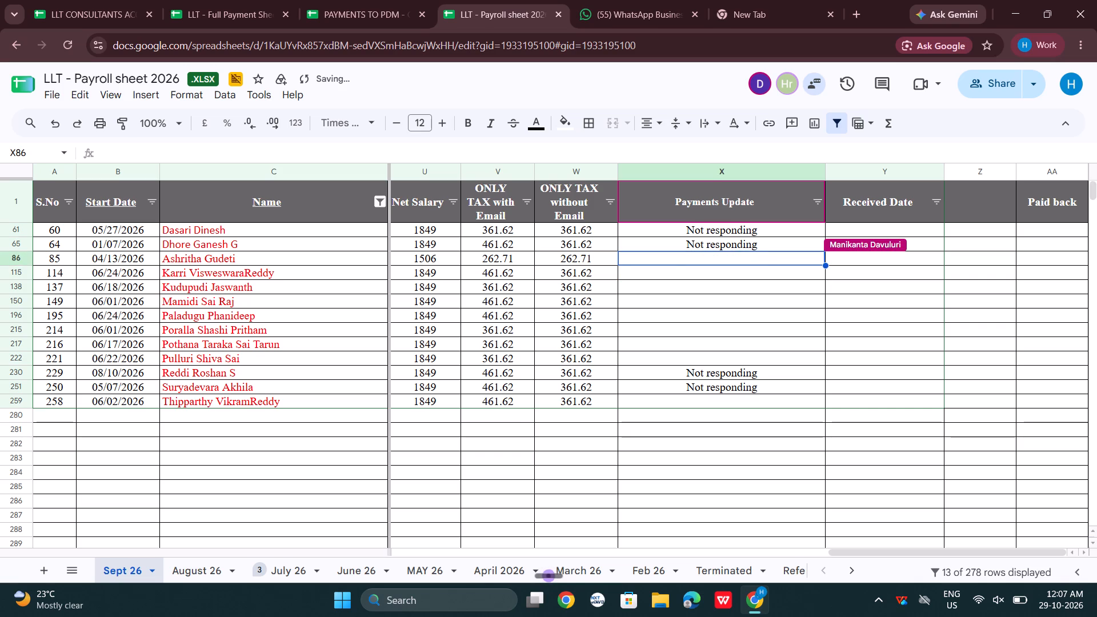
Set the text colour of the Name cell in row 138 to black.
left_click(223, 287)
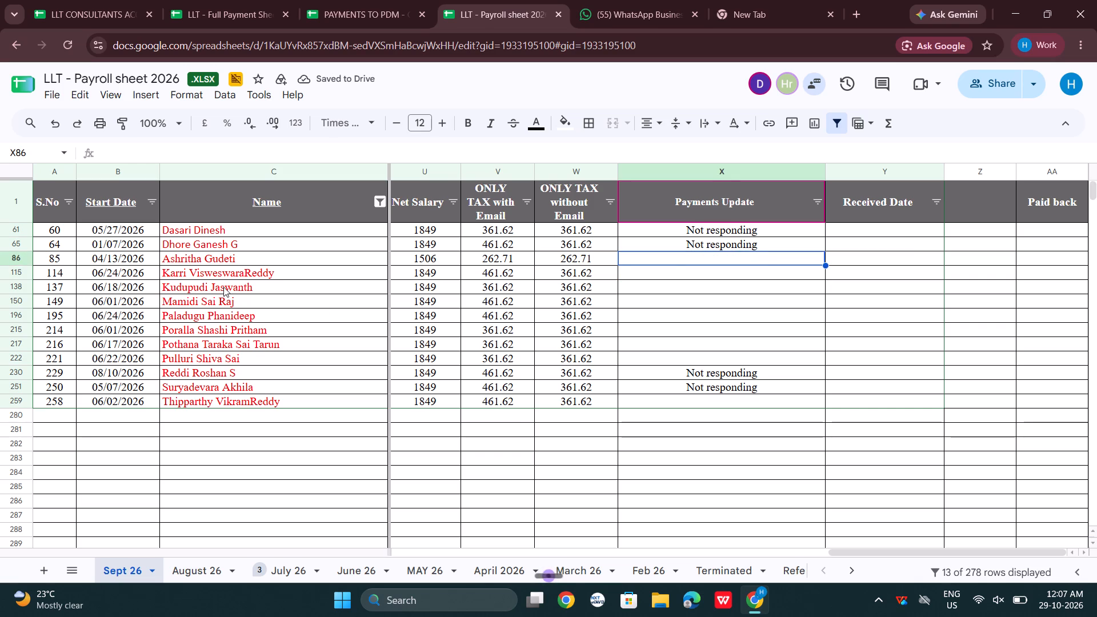
left_click(539, 122)
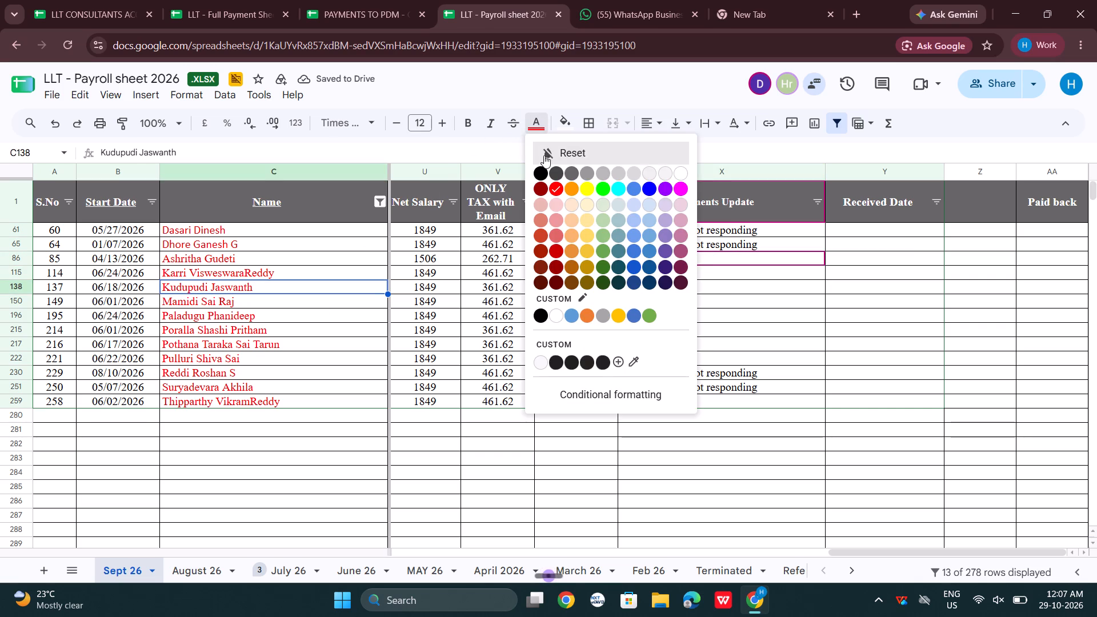
left_click(542, 175)
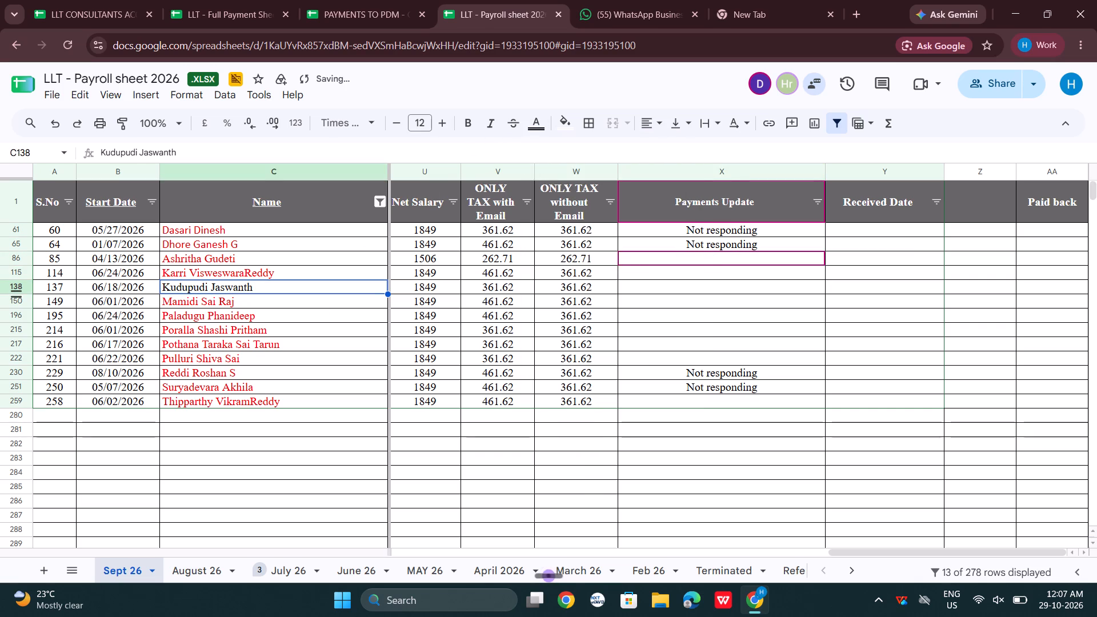
Fill the whole of row 138 with red.
left_click(19, 291)
left_click(24, 288)
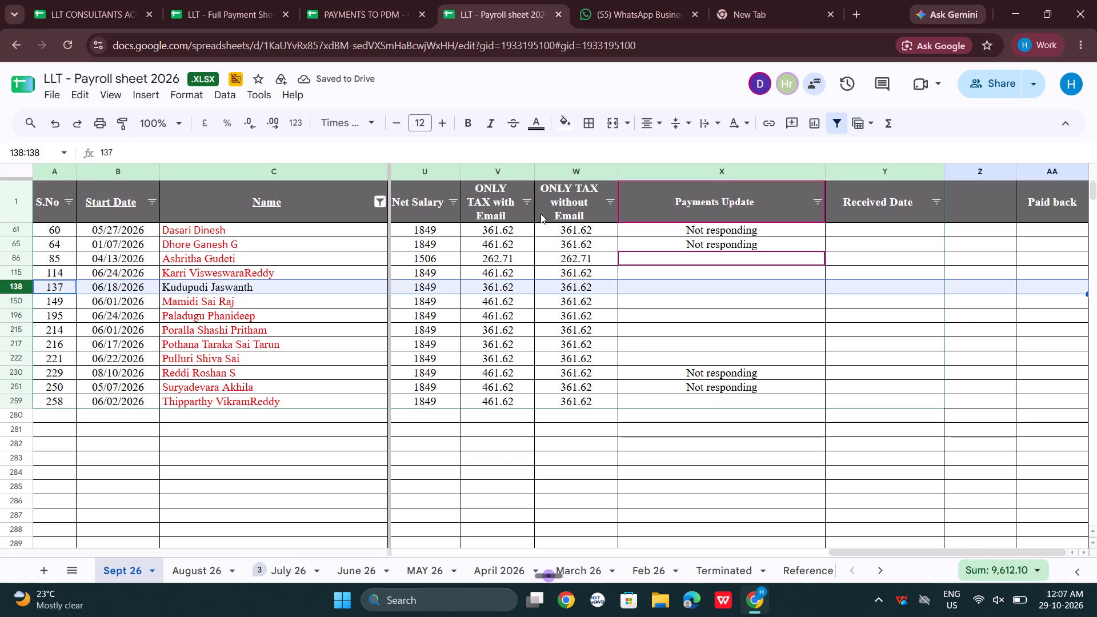
left_click(563, 124)
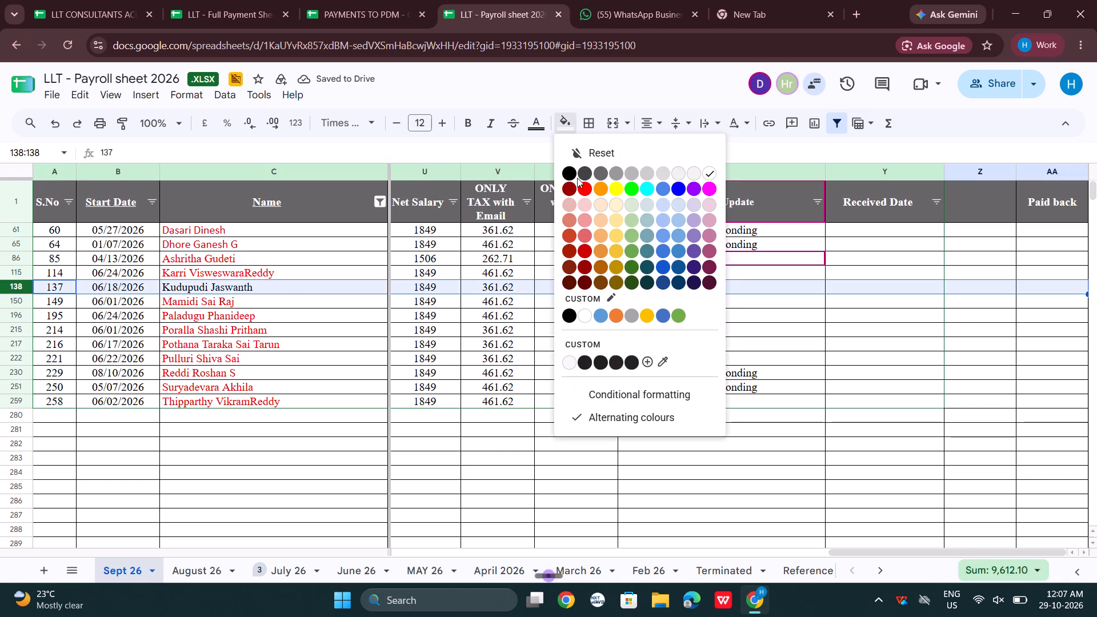
left_click(590, 194)
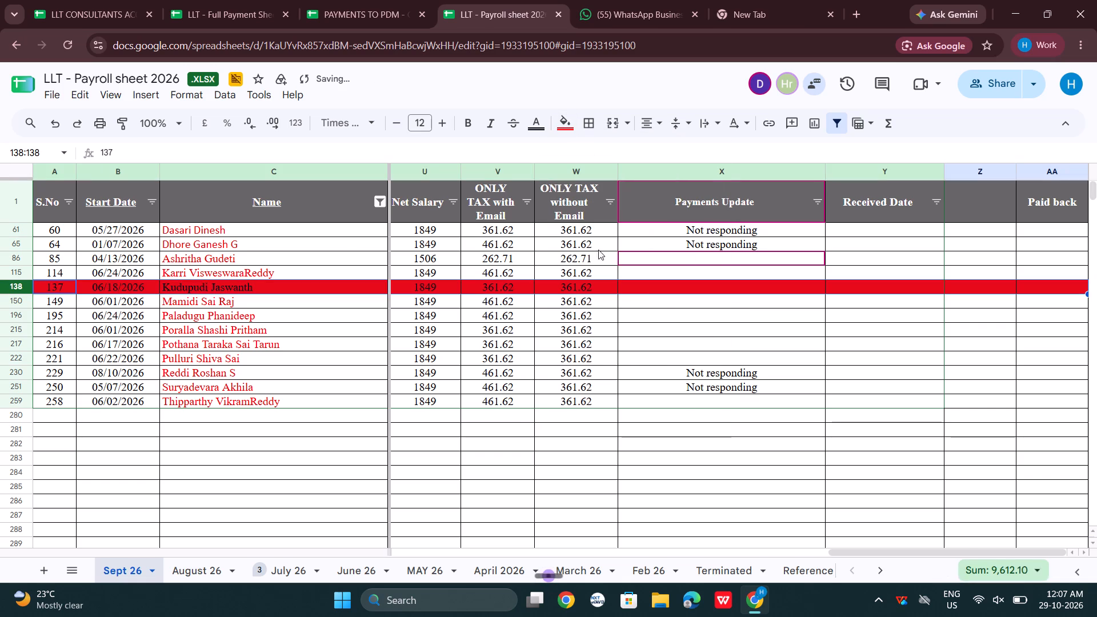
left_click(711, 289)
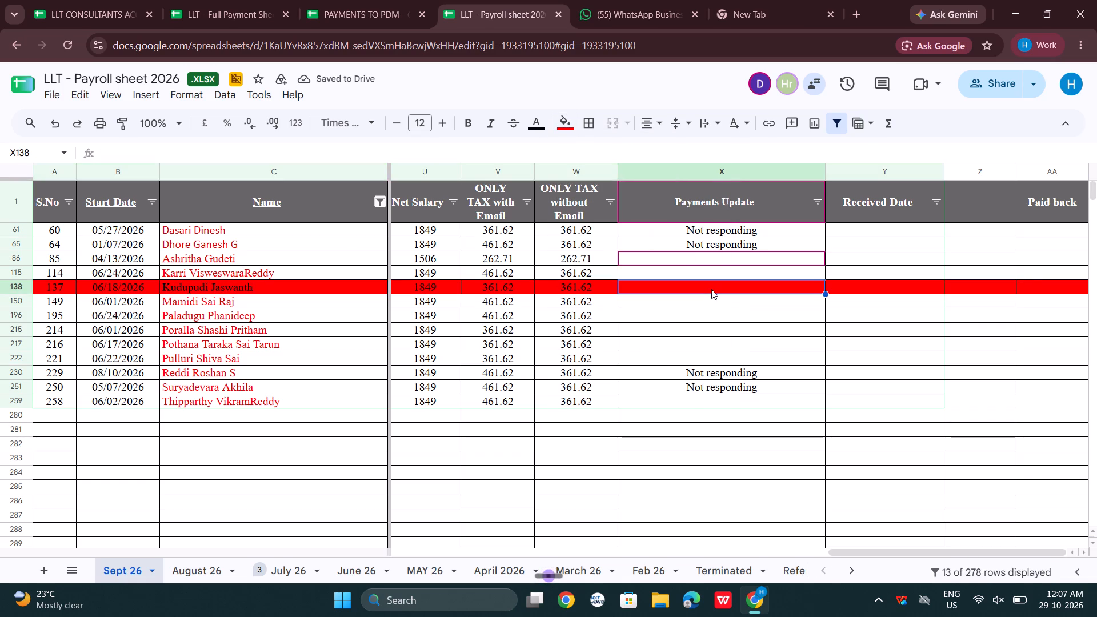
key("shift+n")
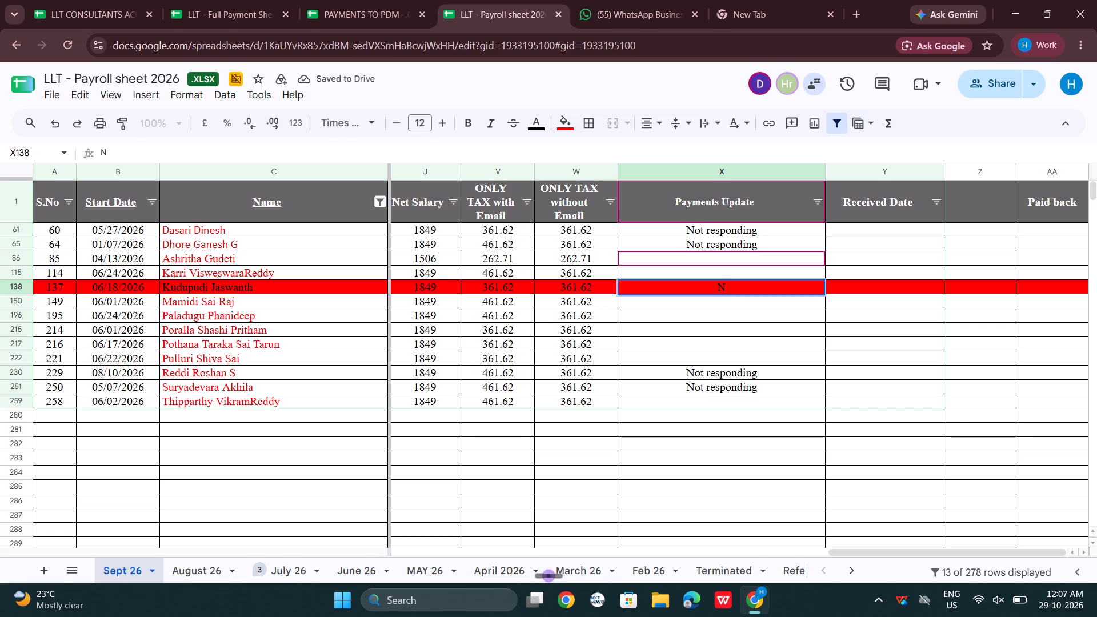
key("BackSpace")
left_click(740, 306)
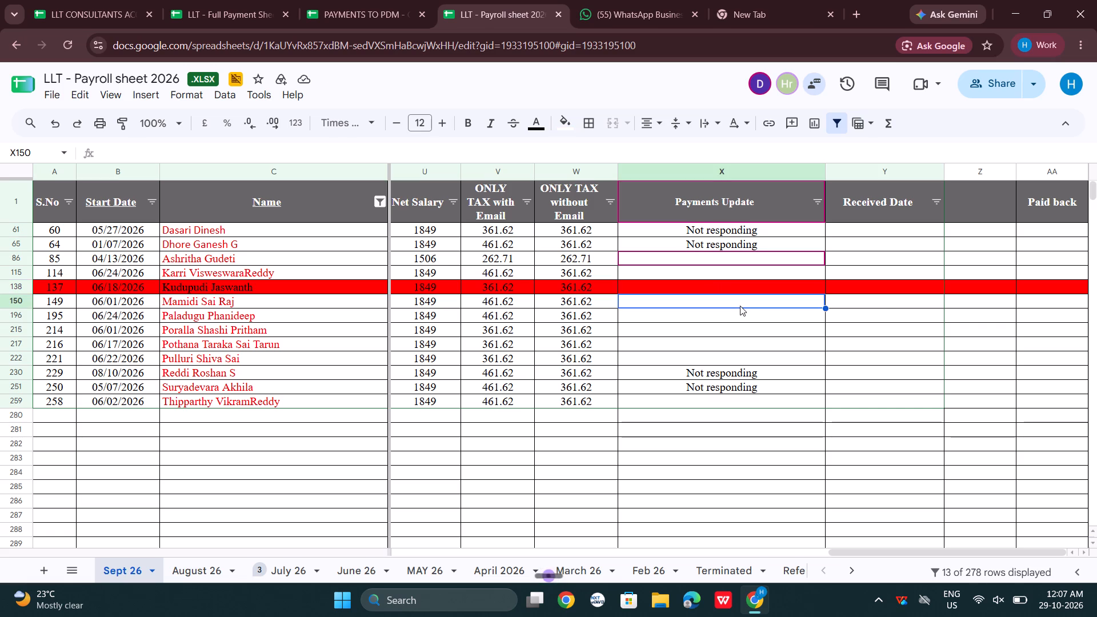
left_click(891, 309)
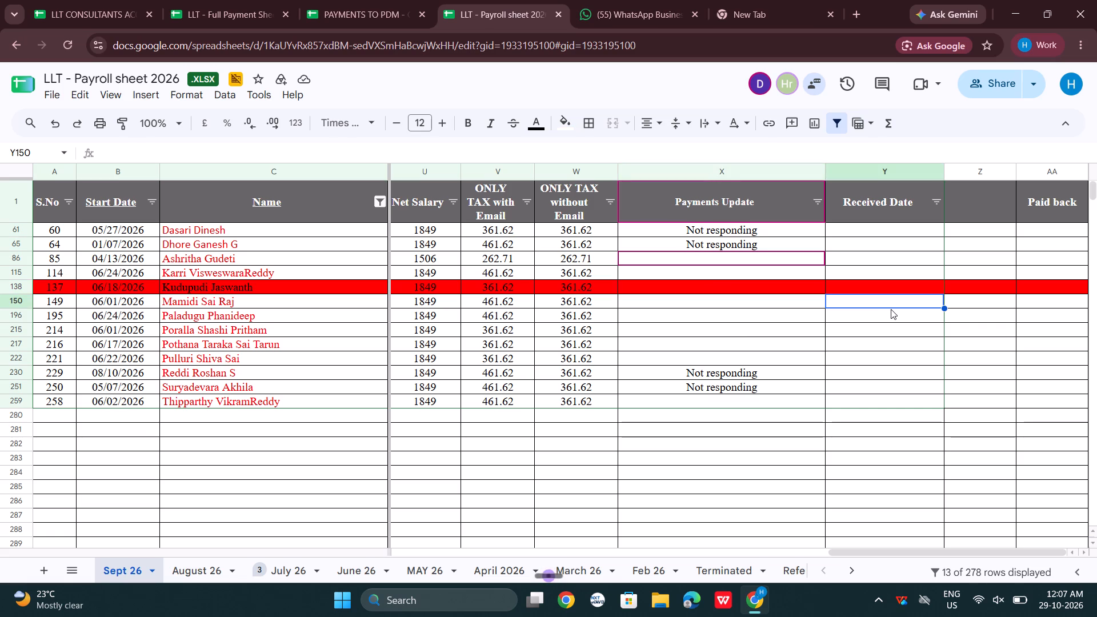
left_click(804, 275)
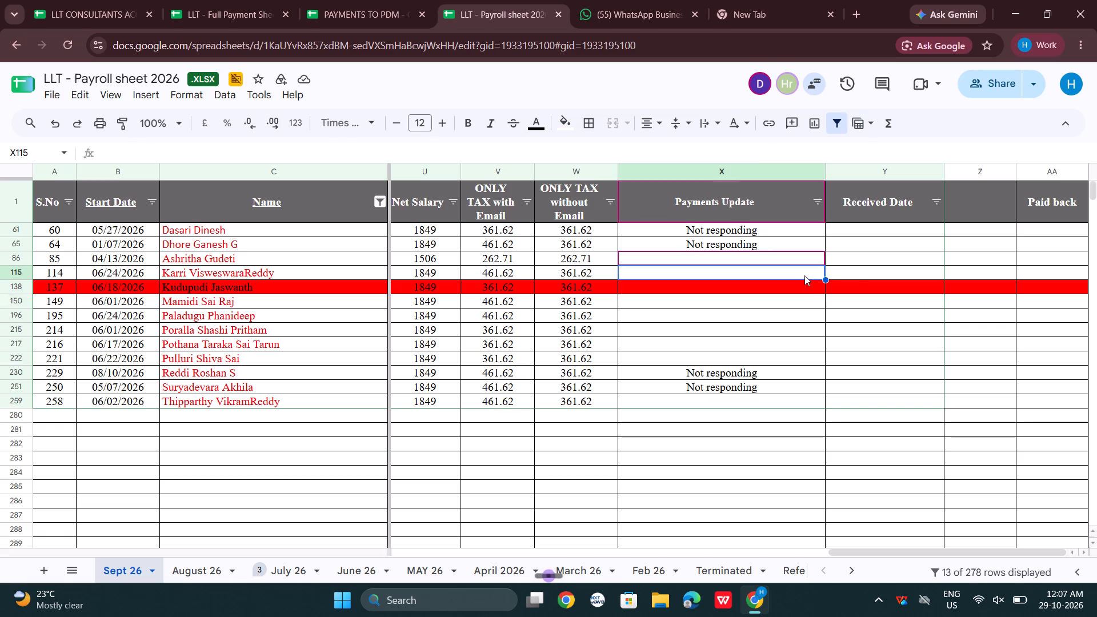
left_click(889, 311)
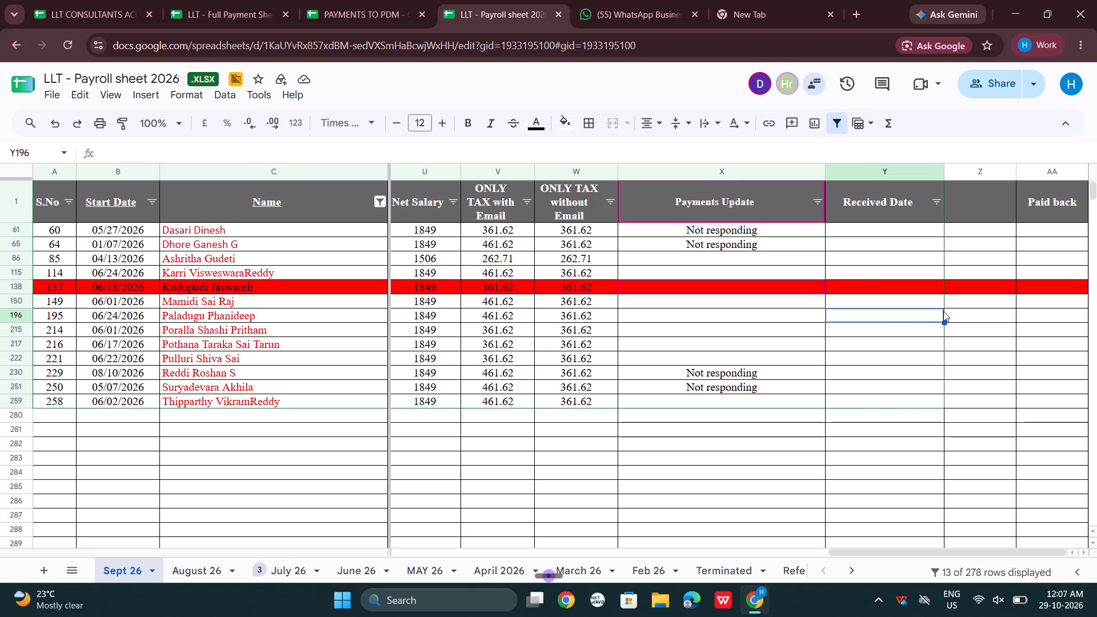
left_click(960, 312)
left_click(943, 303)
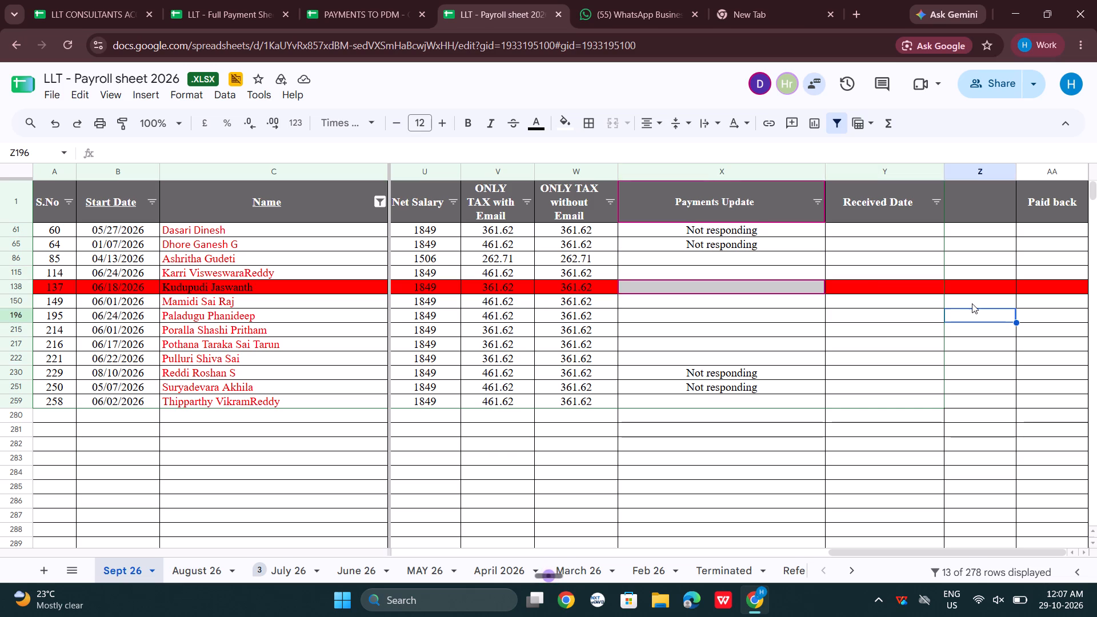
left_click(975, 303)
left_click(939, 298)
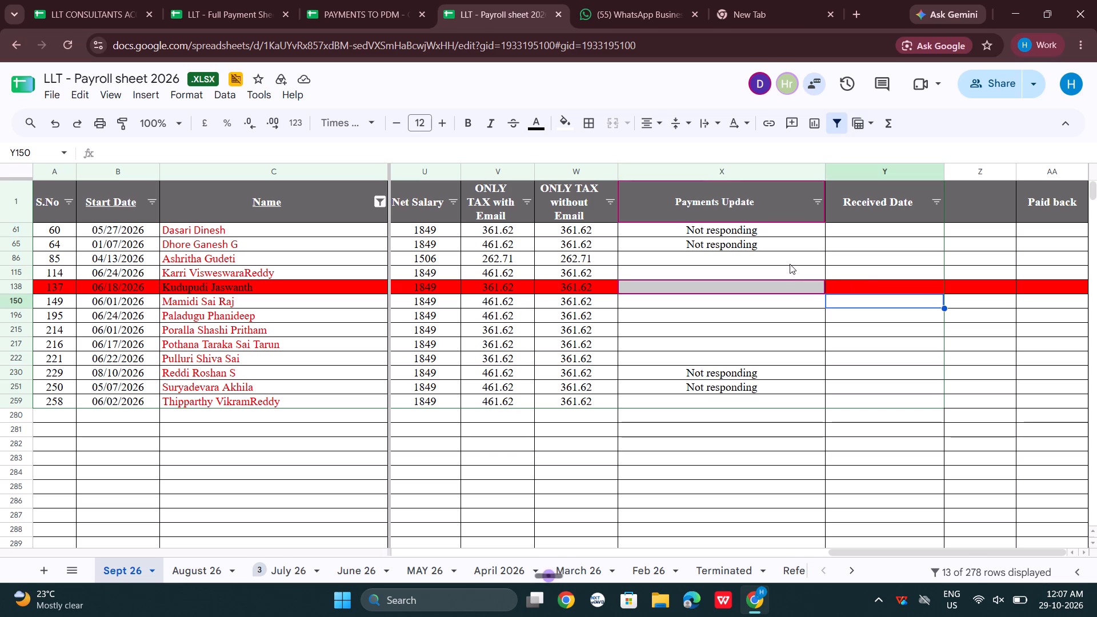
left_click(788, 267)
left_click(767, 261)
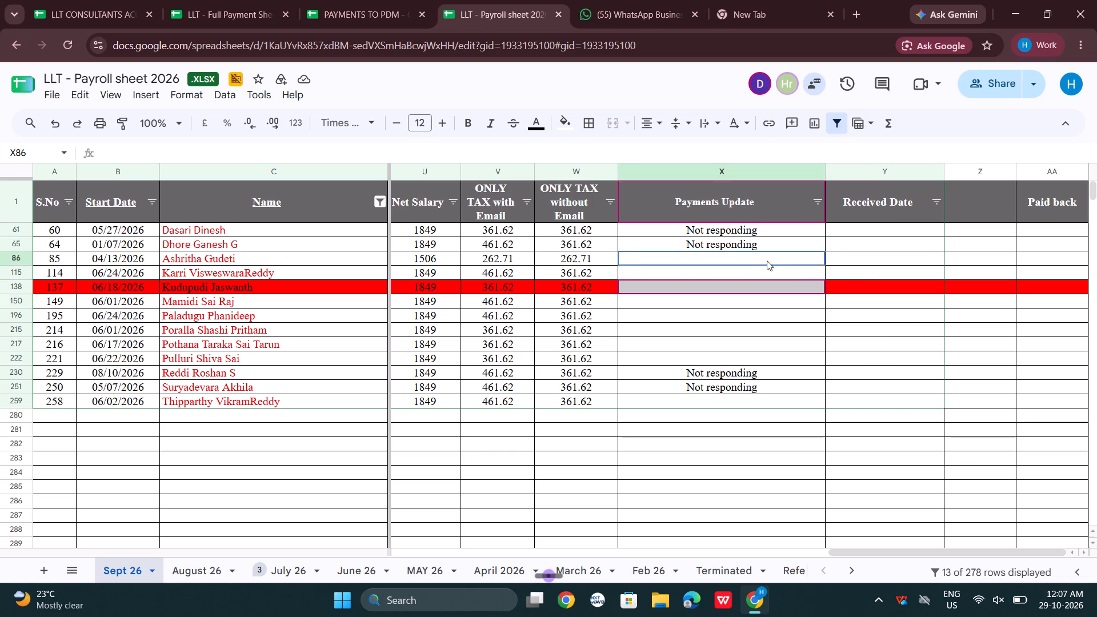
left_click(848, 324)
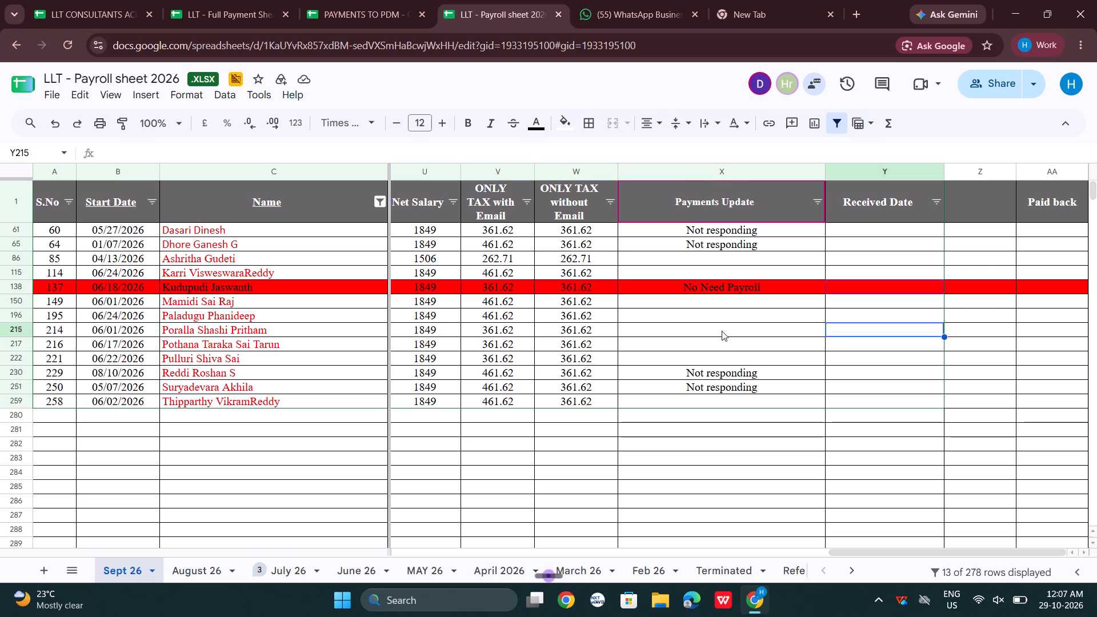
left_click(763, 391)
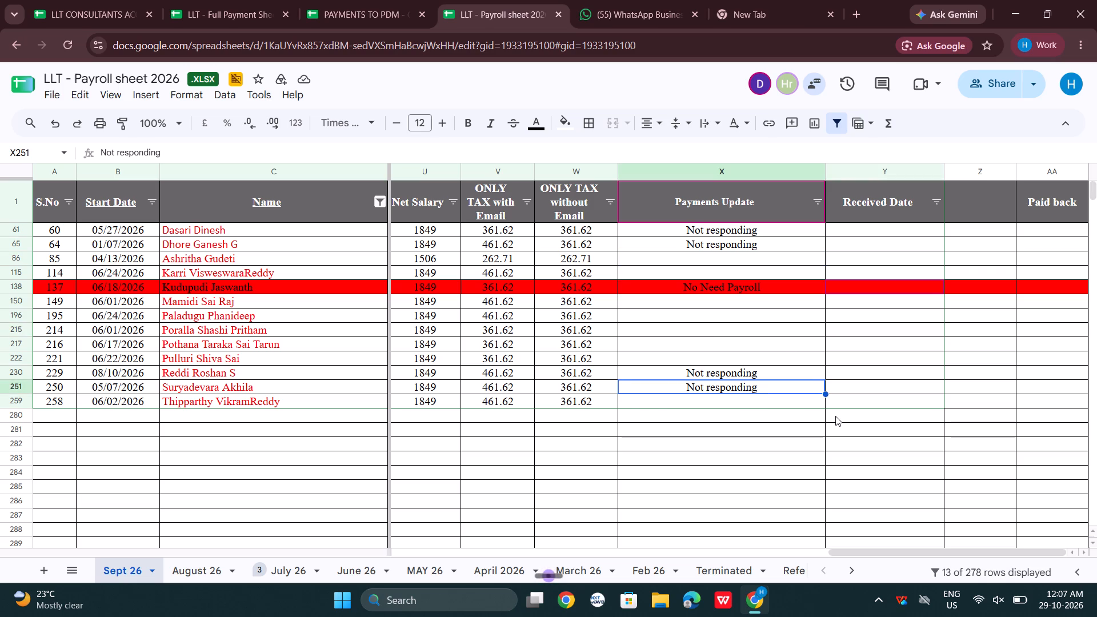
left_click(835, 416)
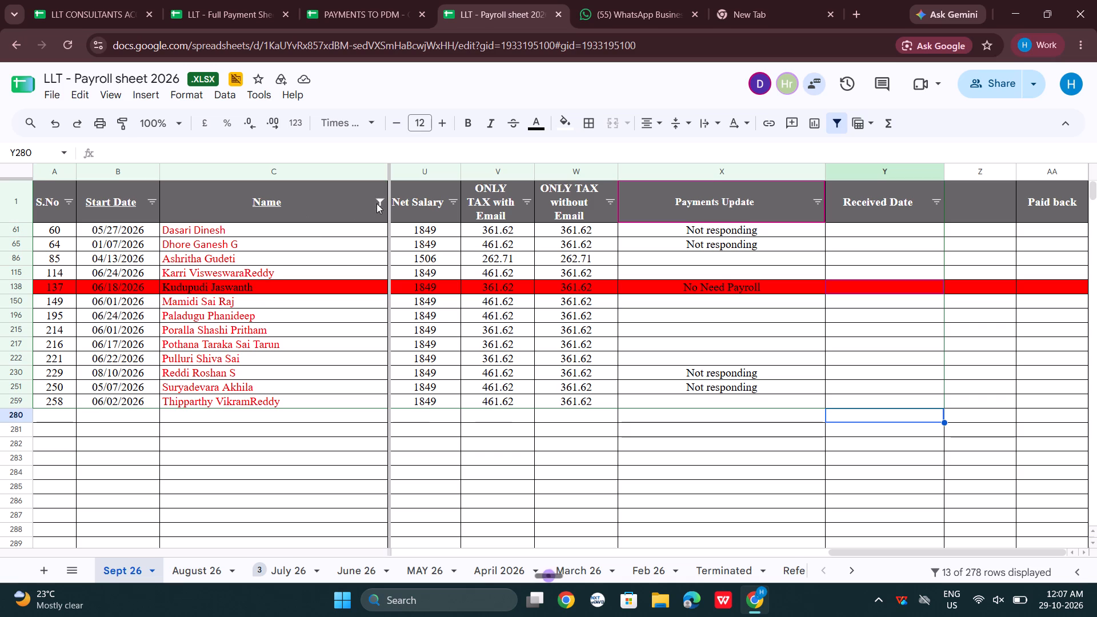
Clear the Name column's colour filter and filter the Payments Update column by white fill colour instead.
left_click(385, 197)
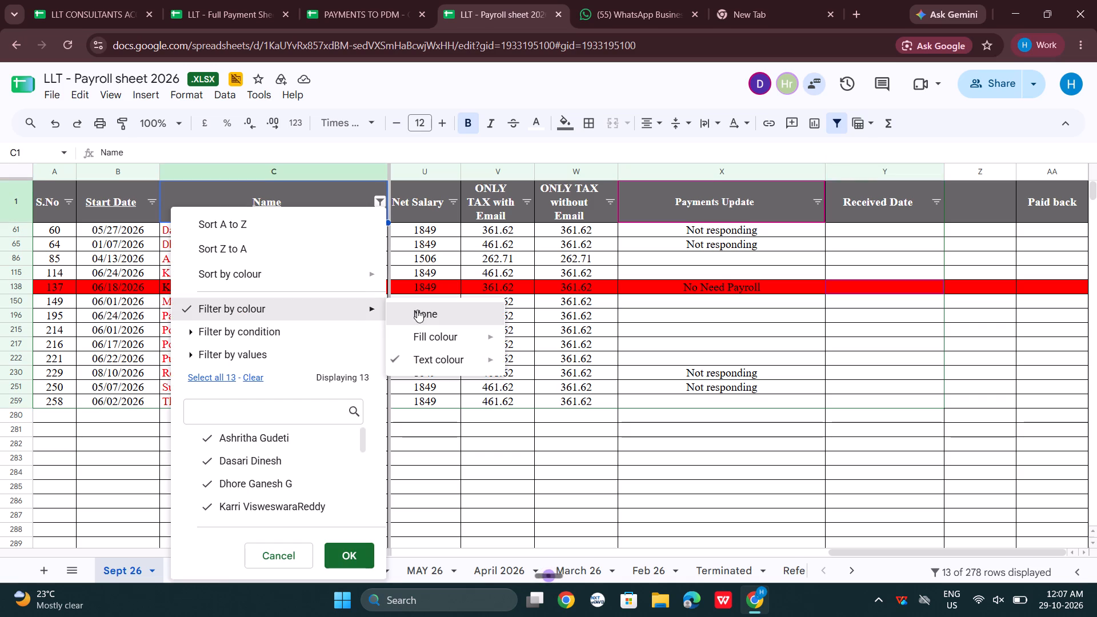
left_click(417, 310)
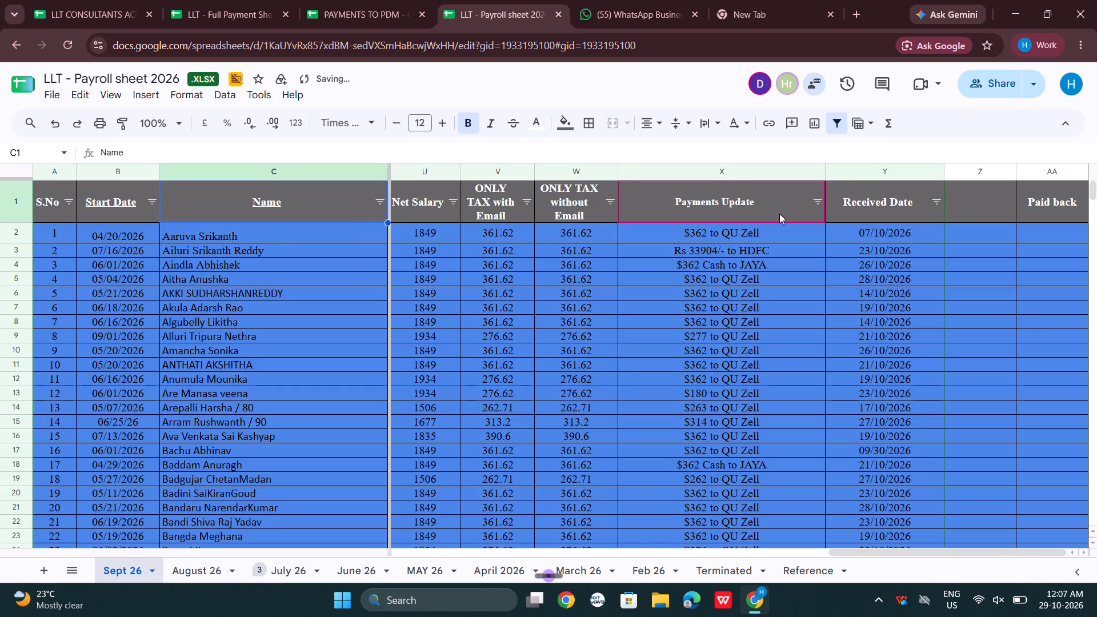
left_click(818, 201)
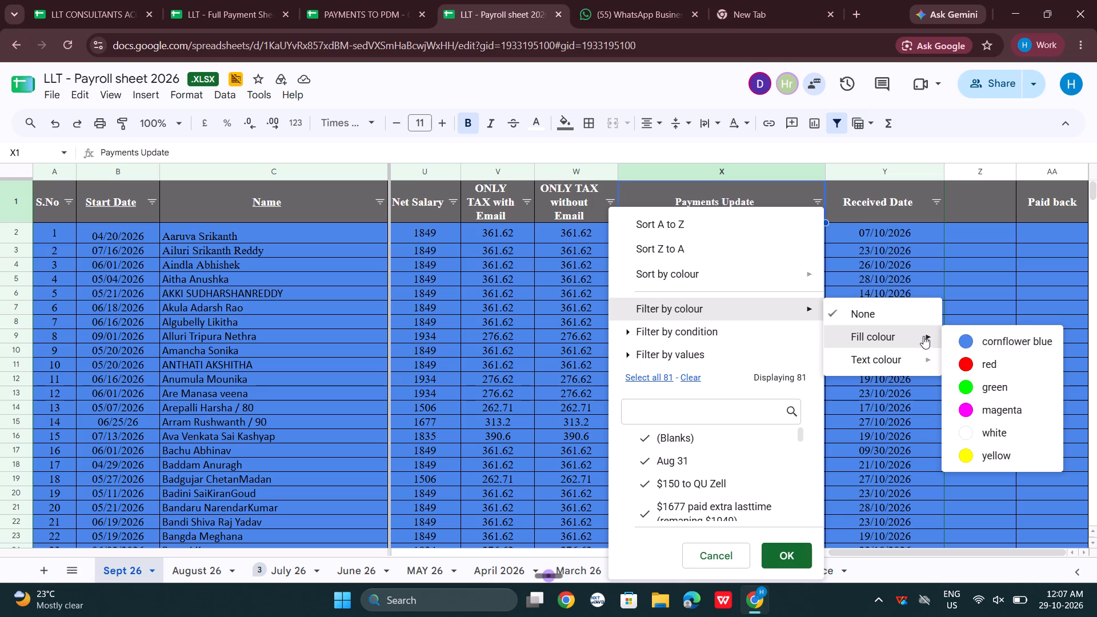
left_click(995, 430)
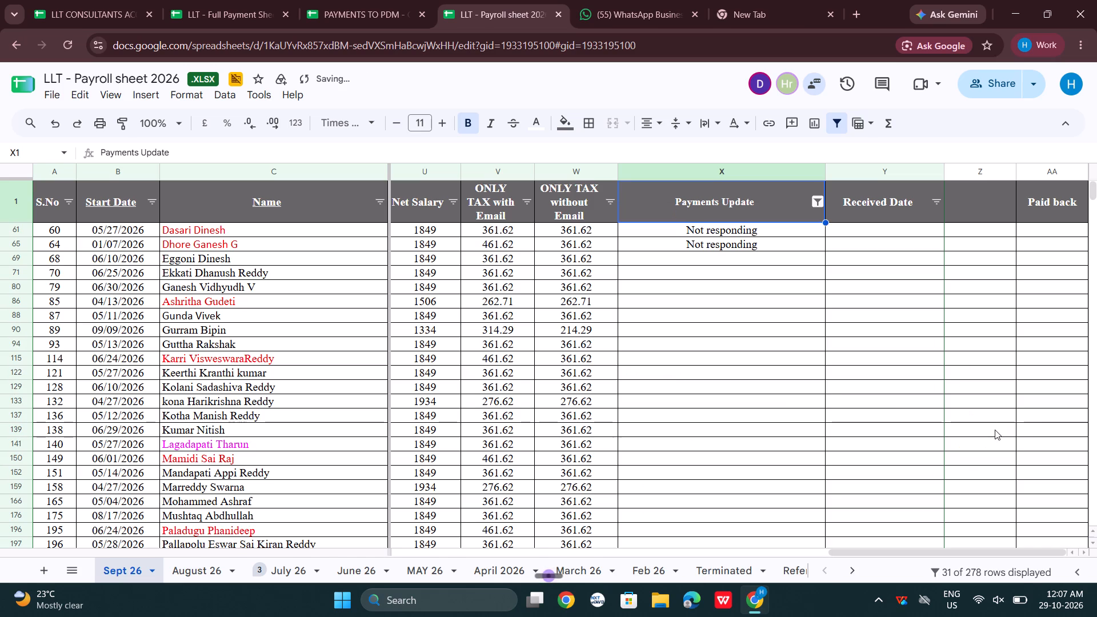
Review the white-filled rows in the filtered list, checking the names, their text colours and the Payments Update entries.
scroll(784, 402, "down", 3)
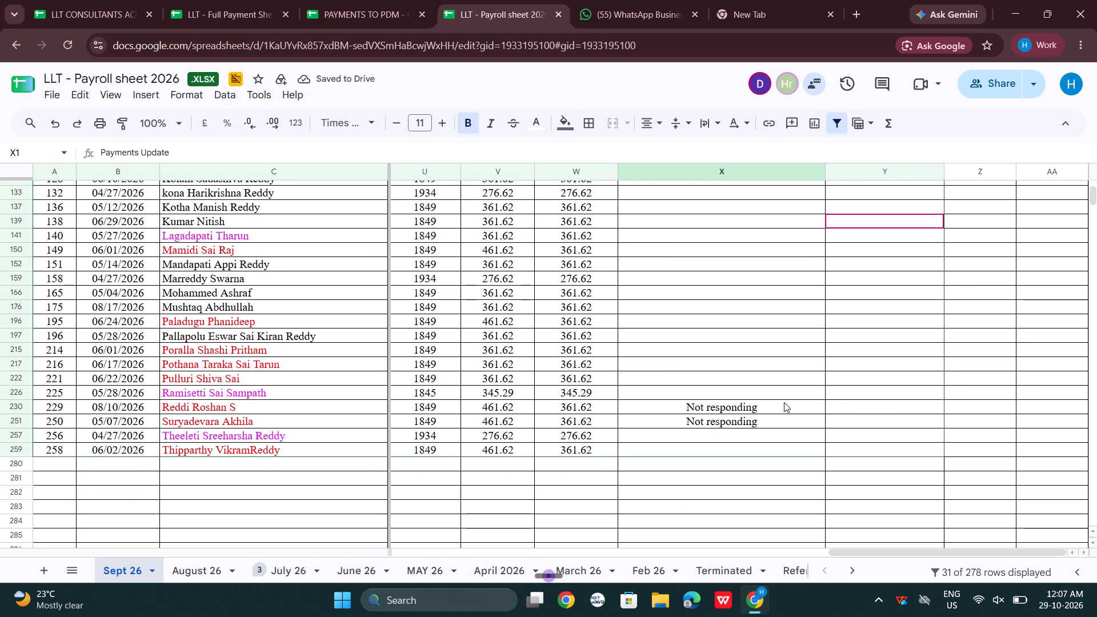
scroll(784, 402, "up", 6)
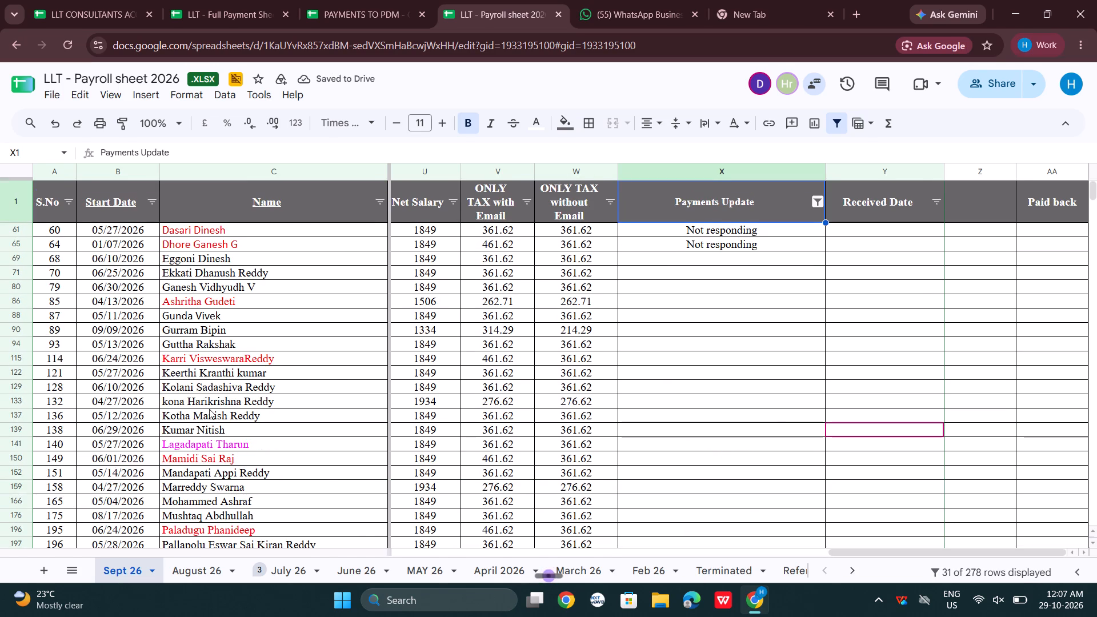
scroll(209, 409, "down", 3)
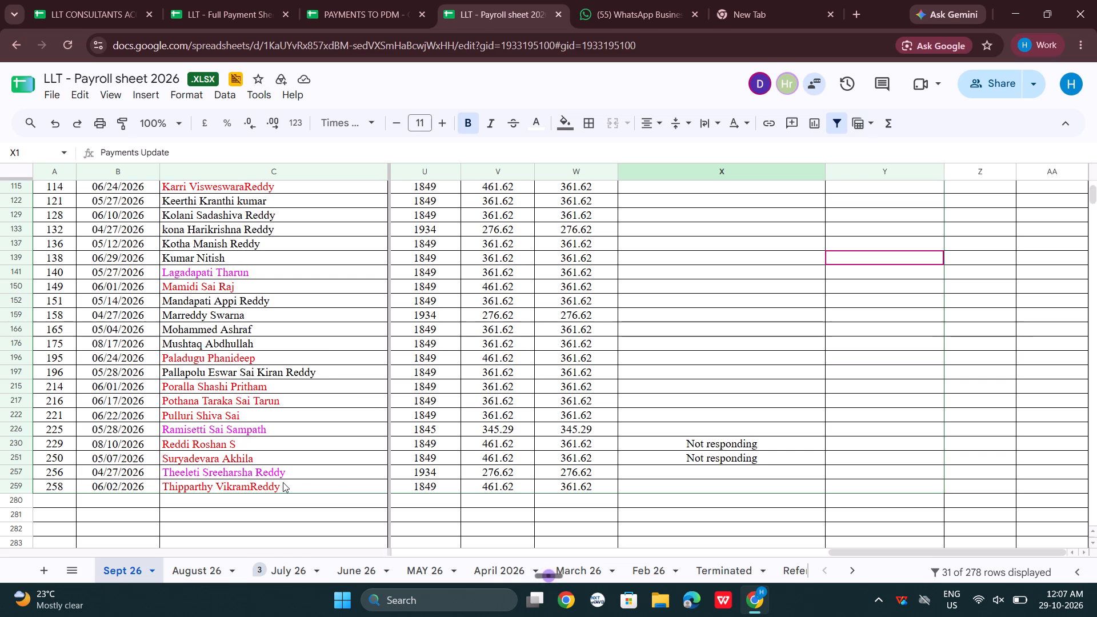
left_click(334, 484)
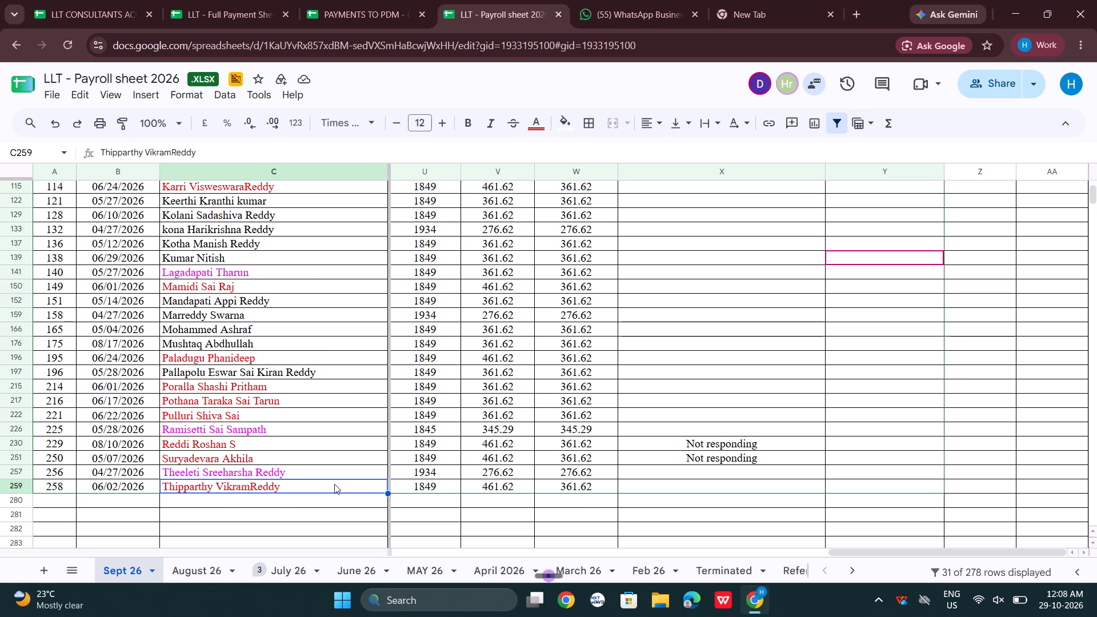
scroll(334, 484, "up", 6)
left_click(333, 364)
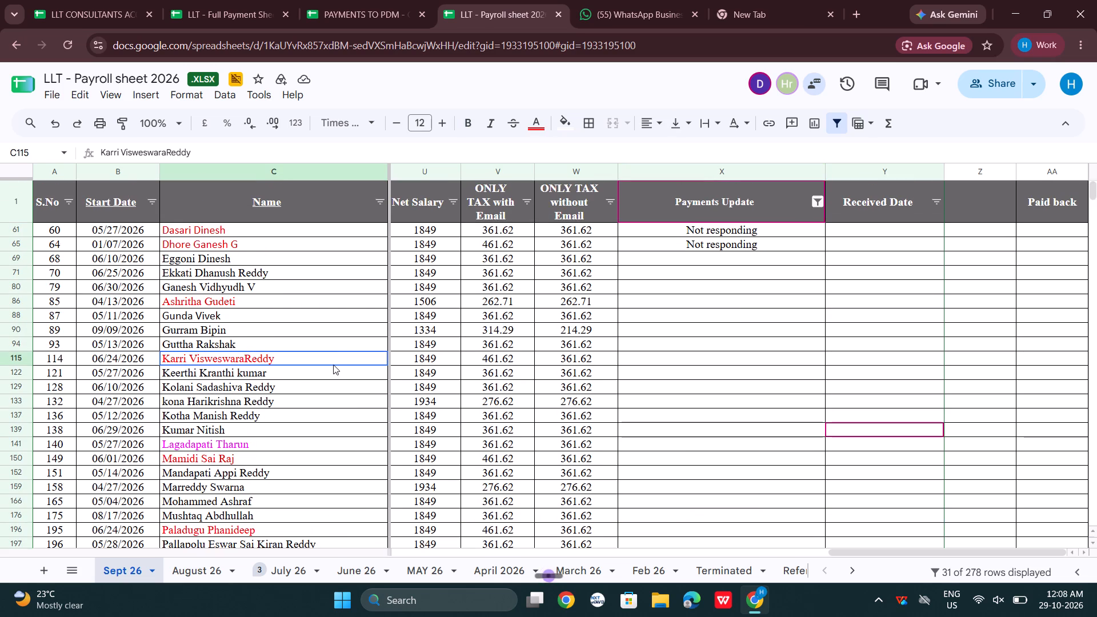
left_click(368, 299)
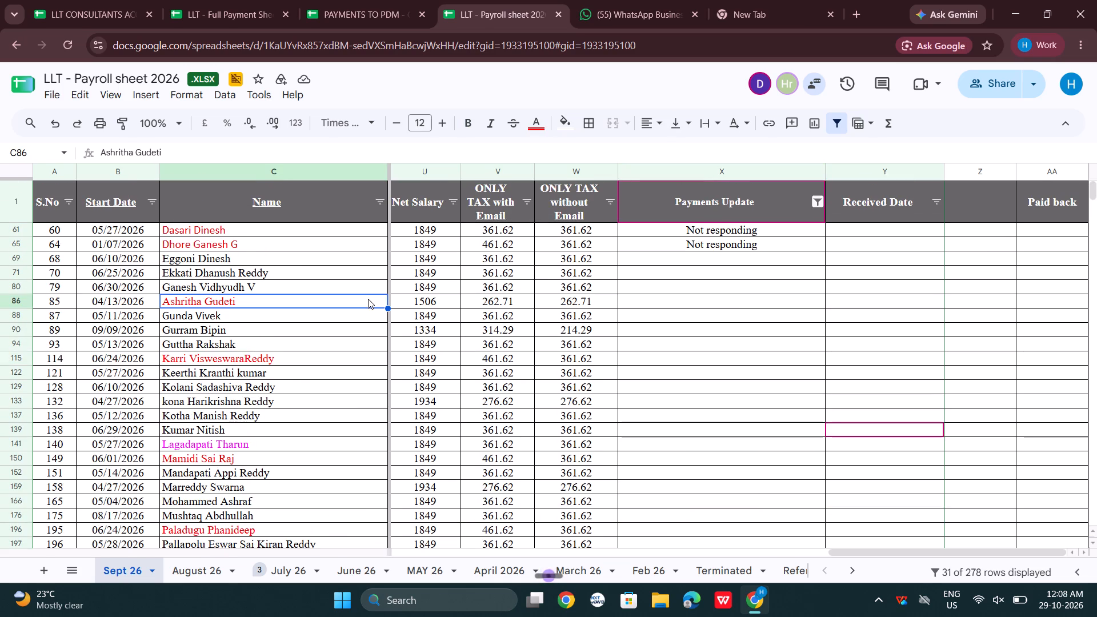
scroll(368, 299, "down", 4)
scroll(368, 299, "up", 6)
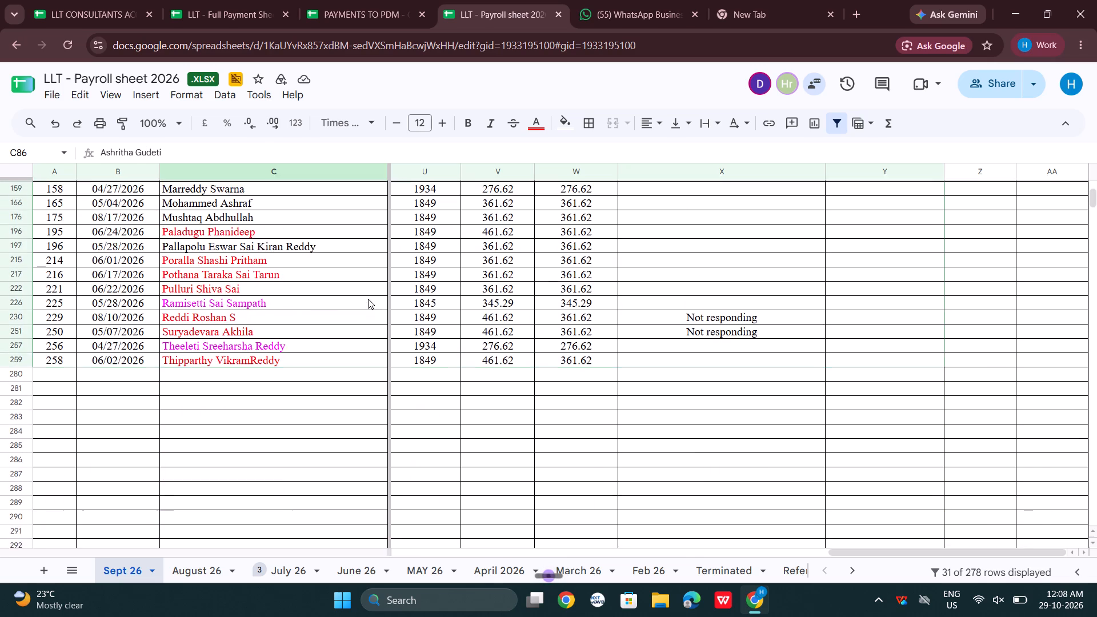
scroll(368, 299, "up", 1)
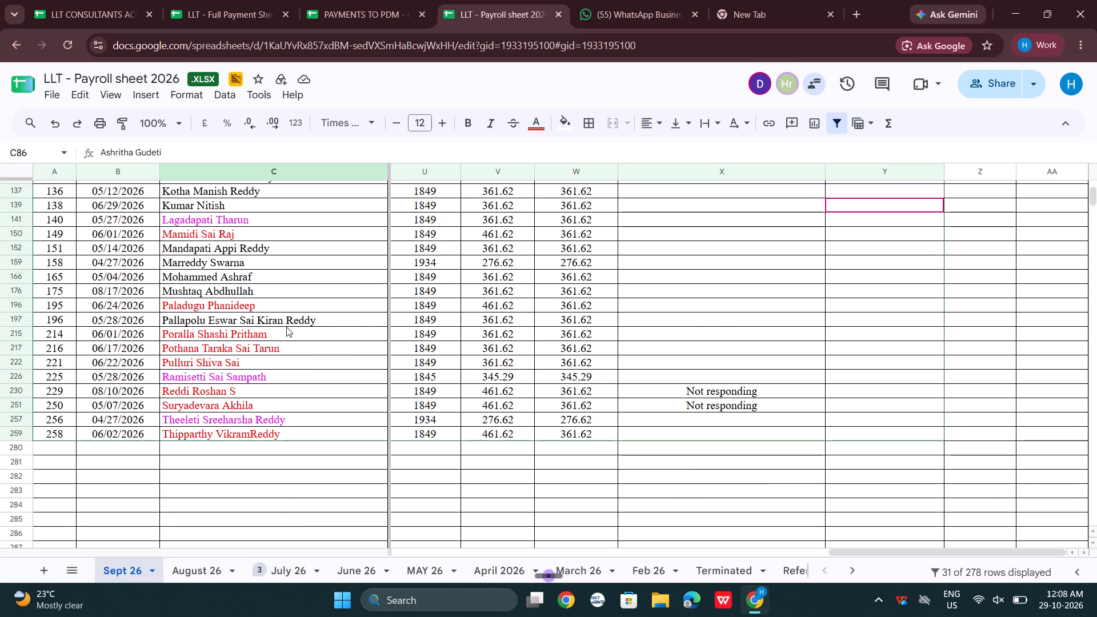
Recheck the white-filled rows, comparing the red name in row 115 with its Payments Update cell.
scroll(286, 327, "up", 4)
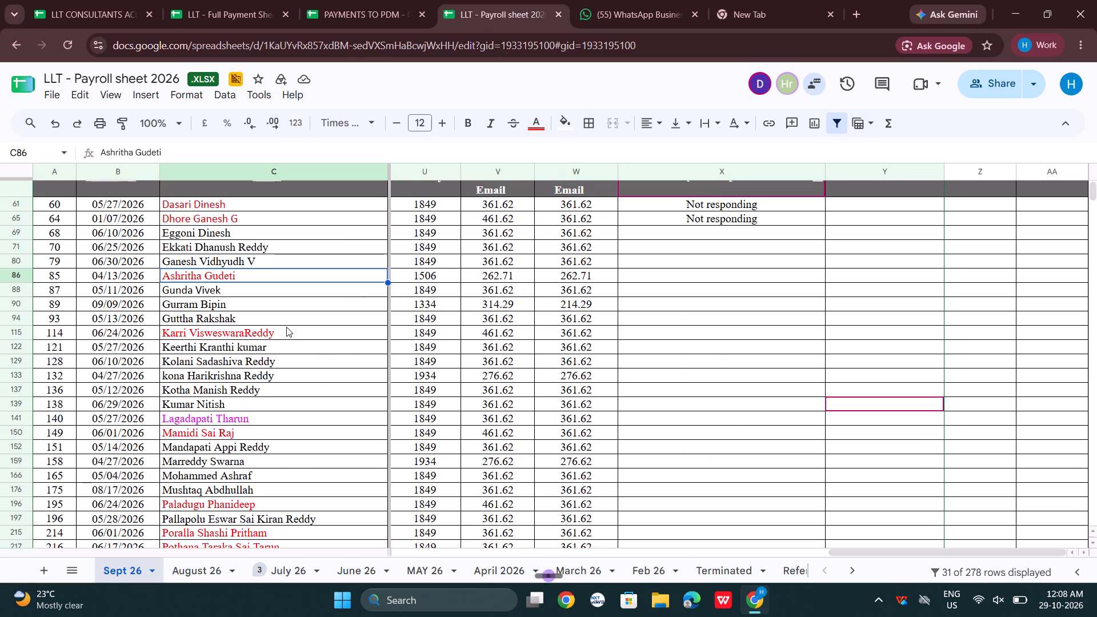
scroll(286, 327, "up", 2)
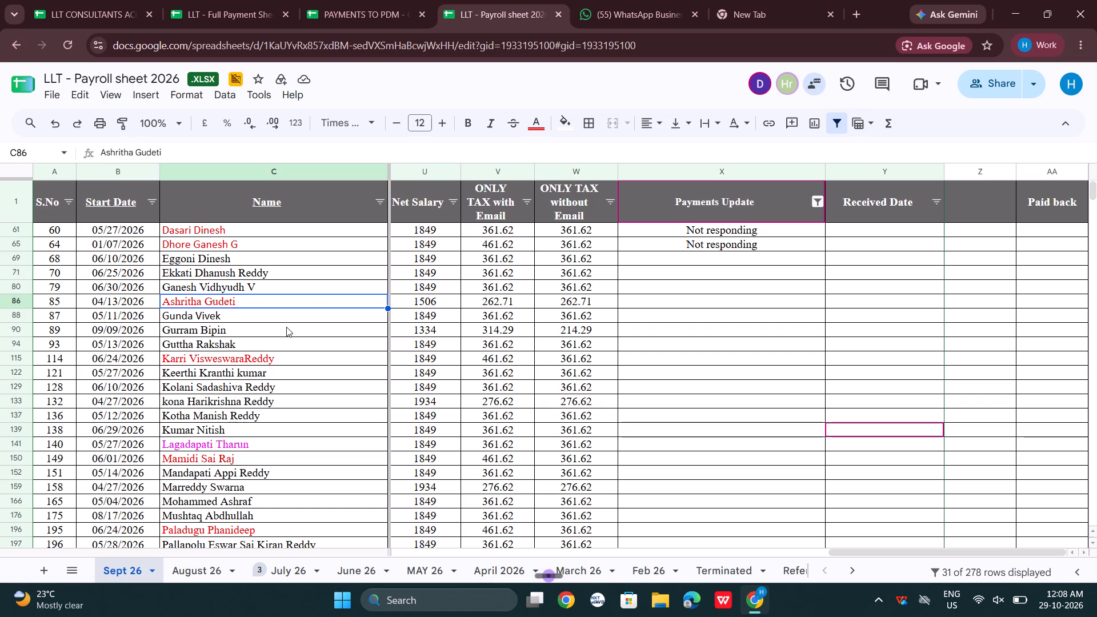
left_click(307, 358)
scroll(307, 358, "down", 1)
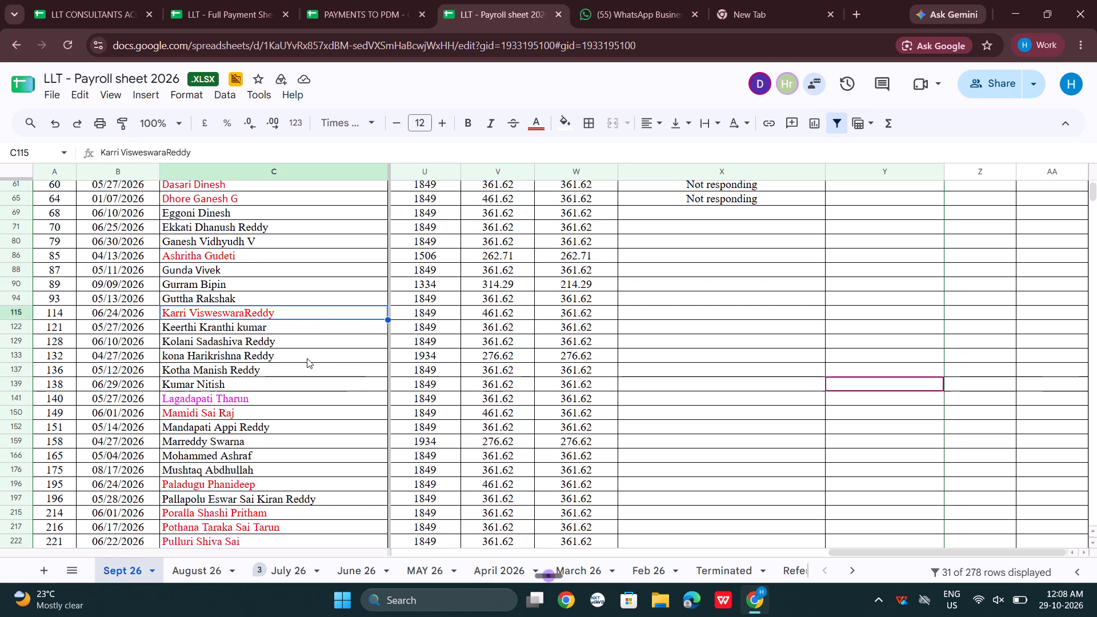
scroll(307, 358, "down", 1)
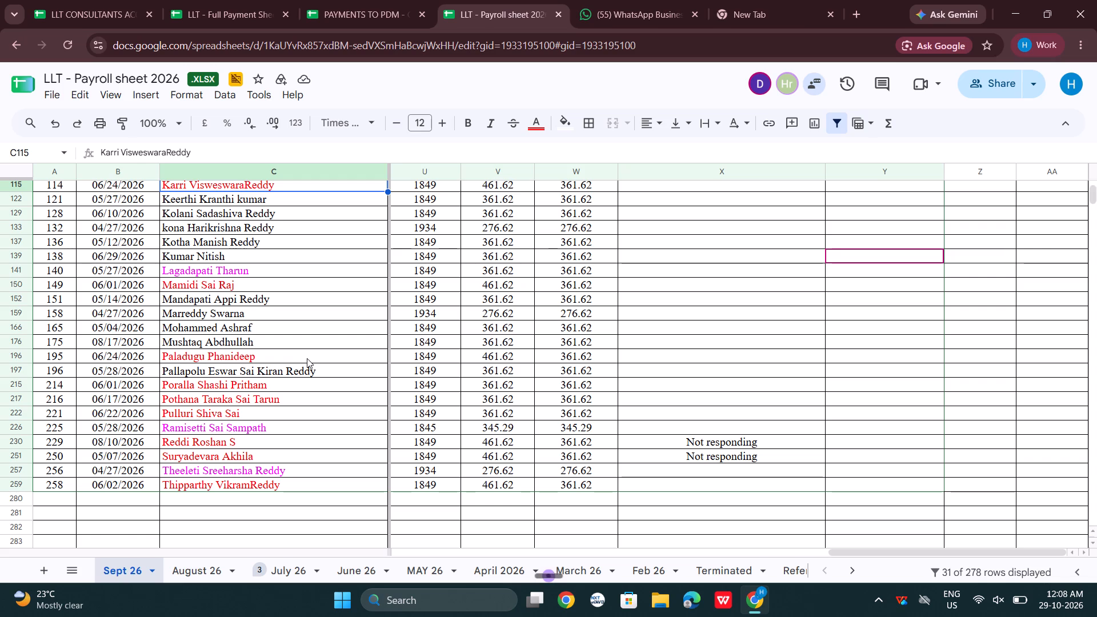
scroll(307, 358, "up", 5)
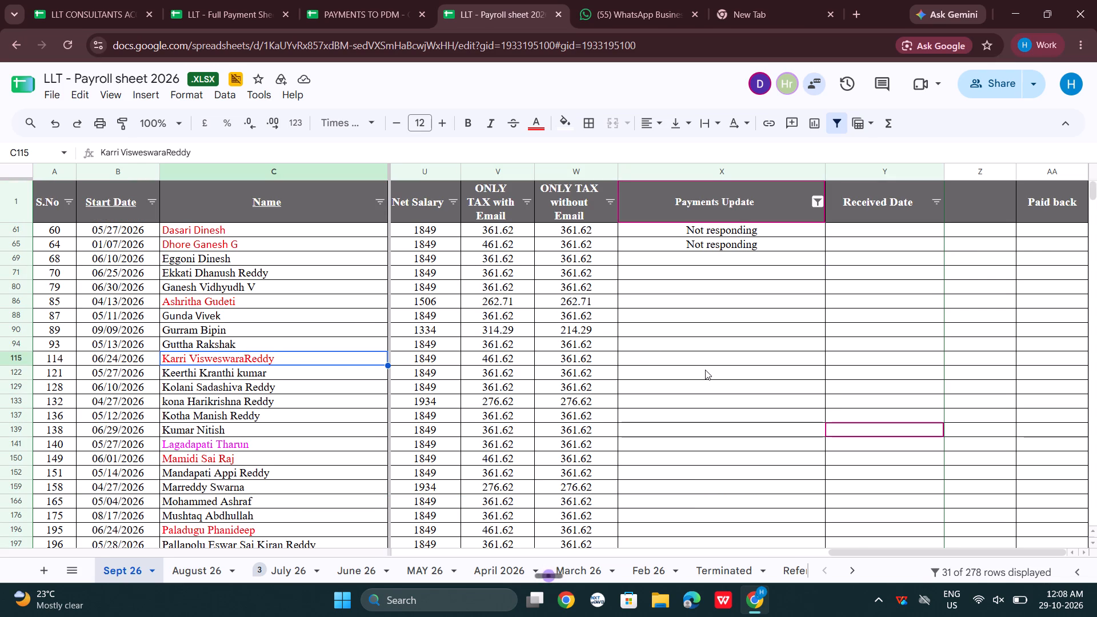
left_click(718, 359)
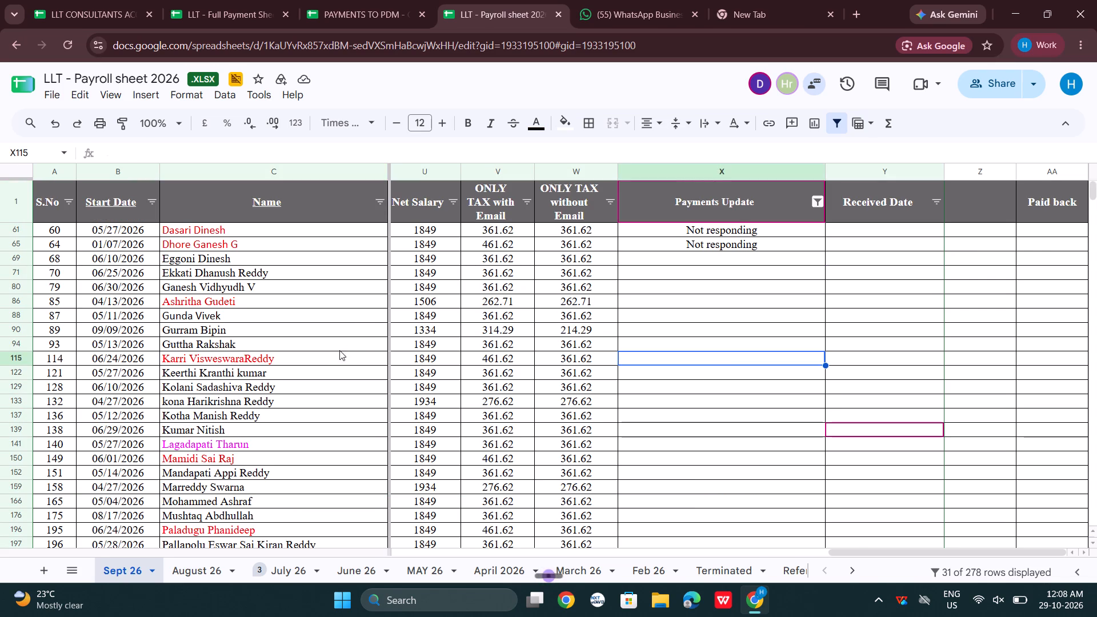
left_click(325, 358)
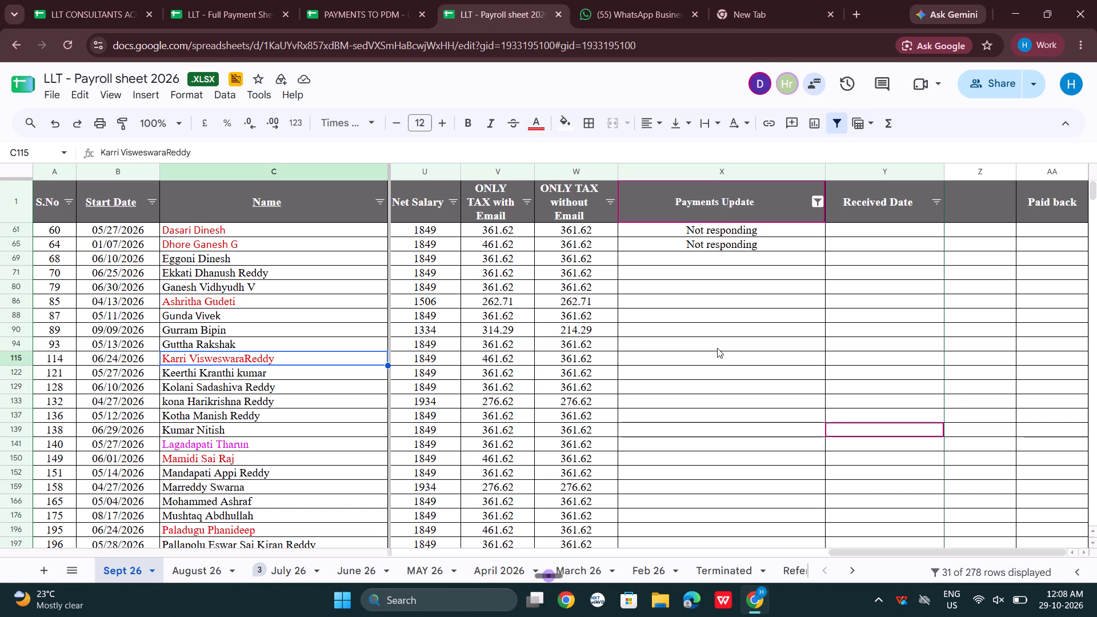
left_click(726, 360)
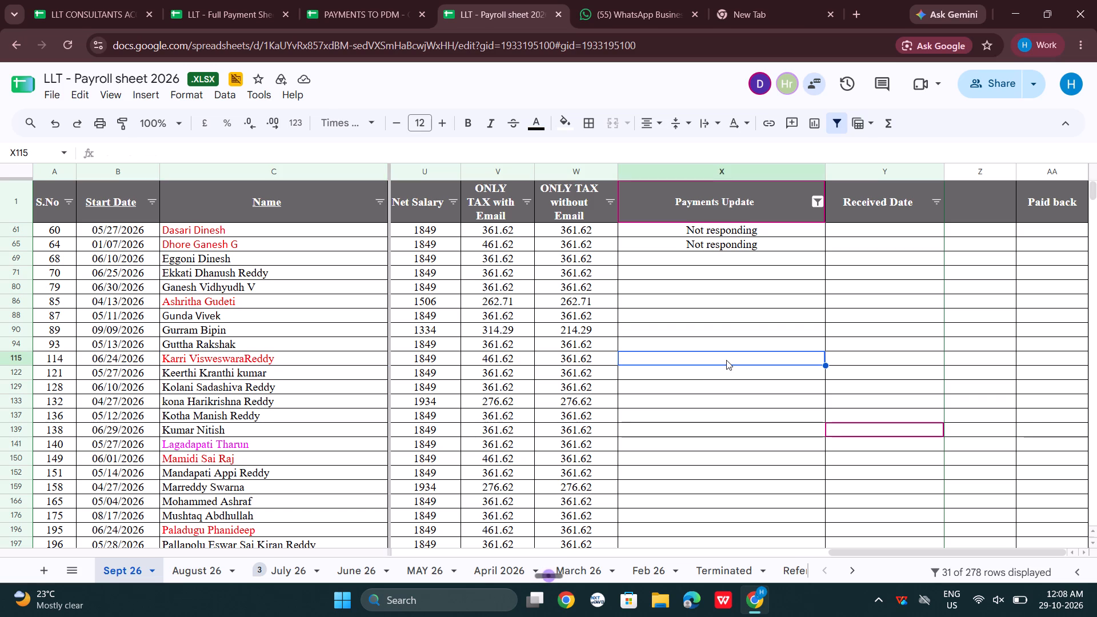
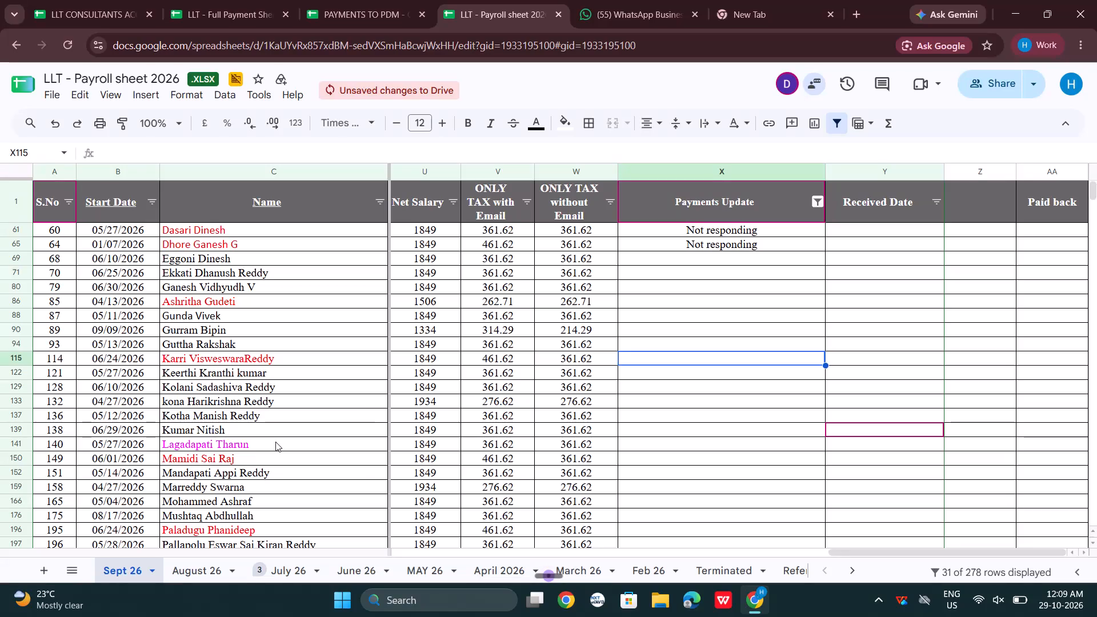
Copy the "Not responding" note from row 230's Payments Update cell into the Payments Update cell of row 196.
left_click(265, 455)
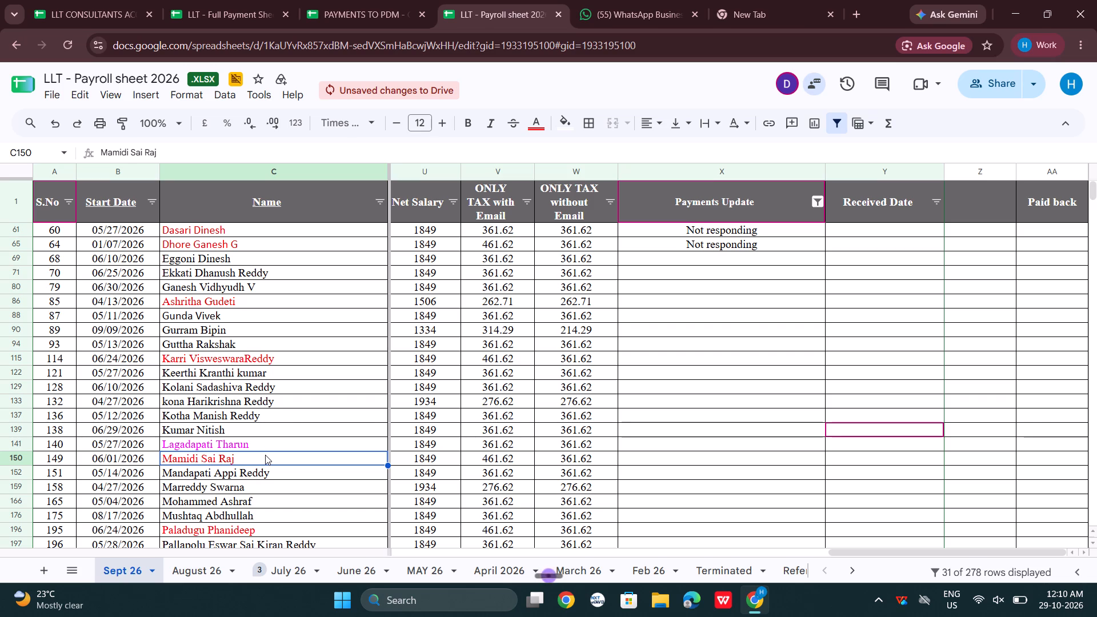
scroll(265, 455, "down", 2)
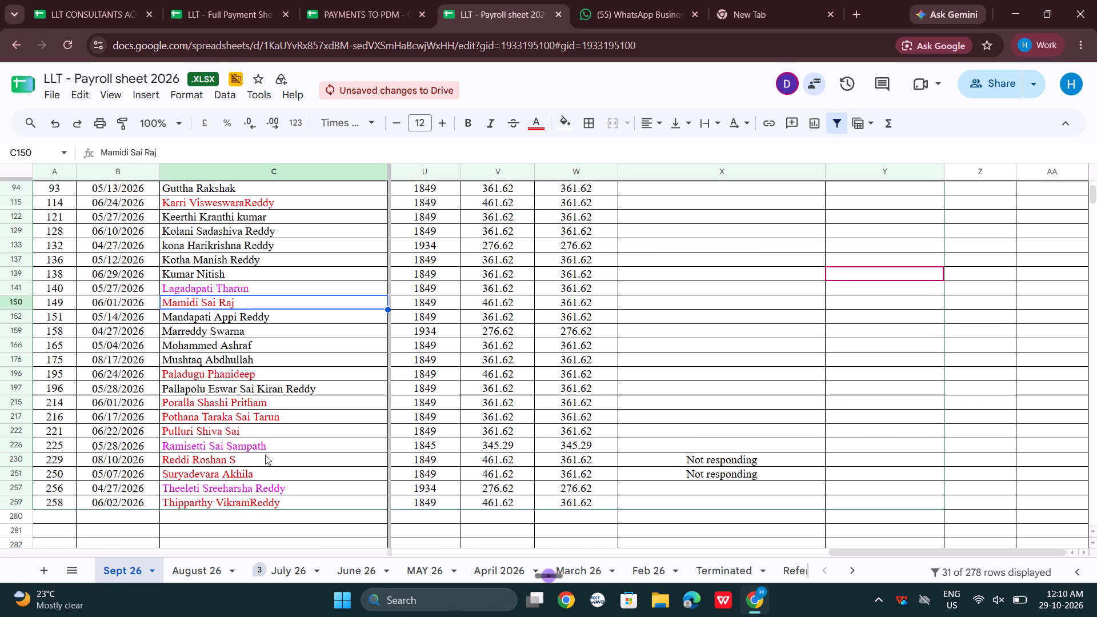
scroll(265, 455, "down", 1)
left_click(333, 340)
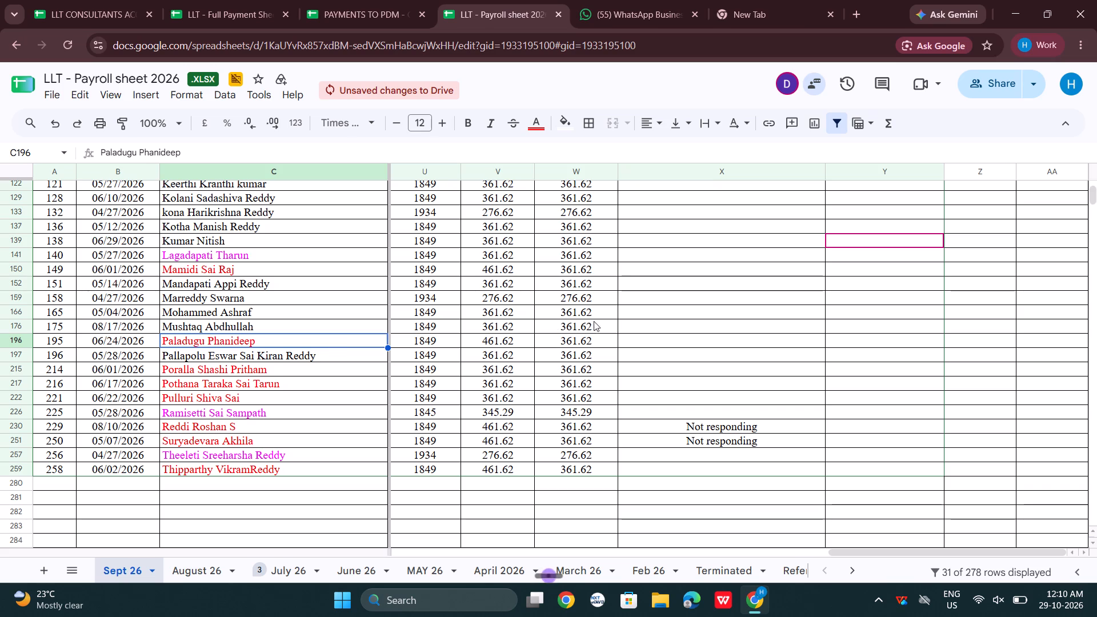
left_click(674, 339)
left_click(732, 424)
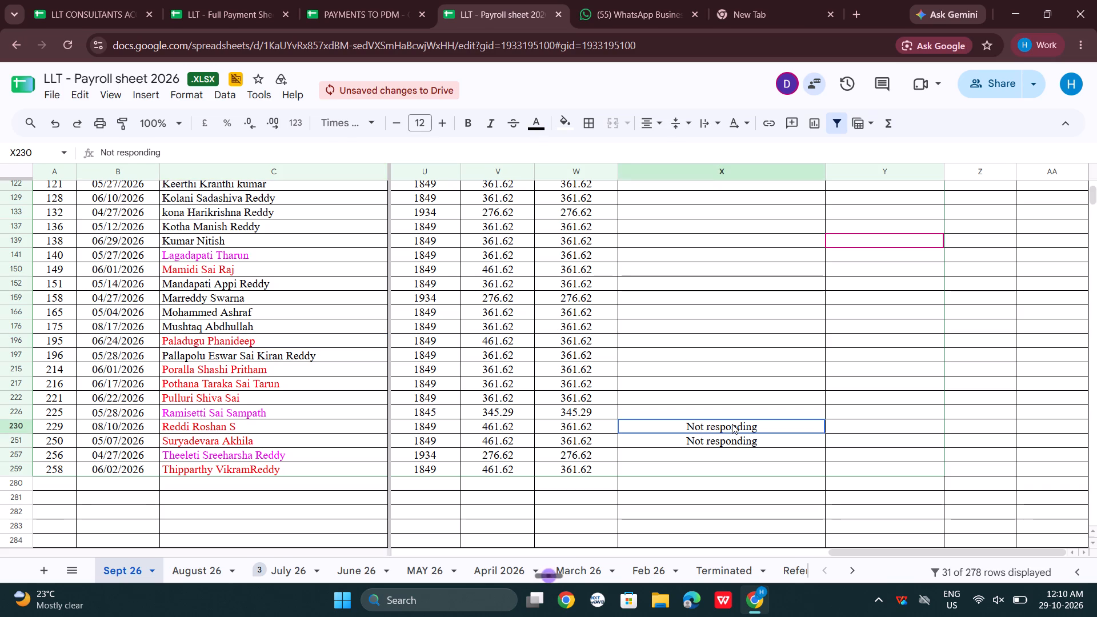
key("ctrl+c")
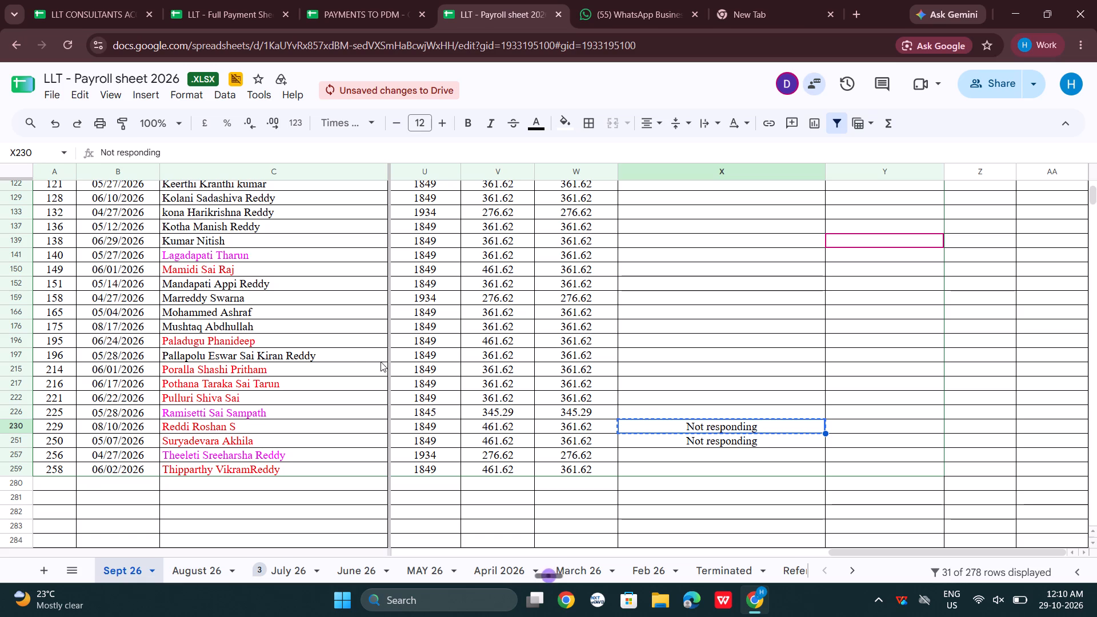
left_click(349, 336)
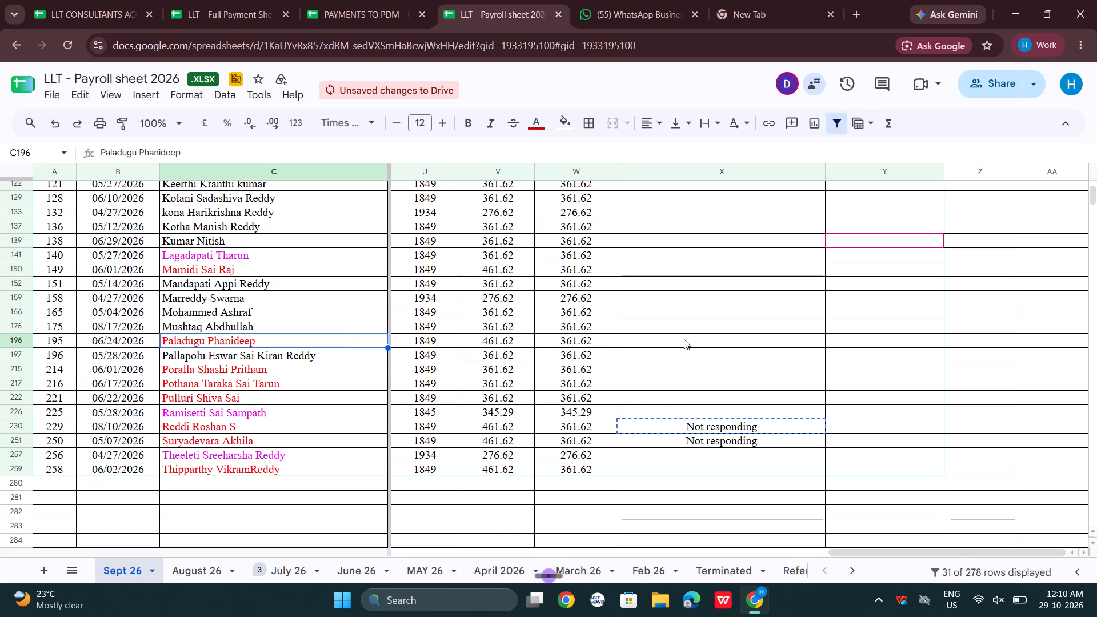
left_click(684, 339)
key("ctrl+v")
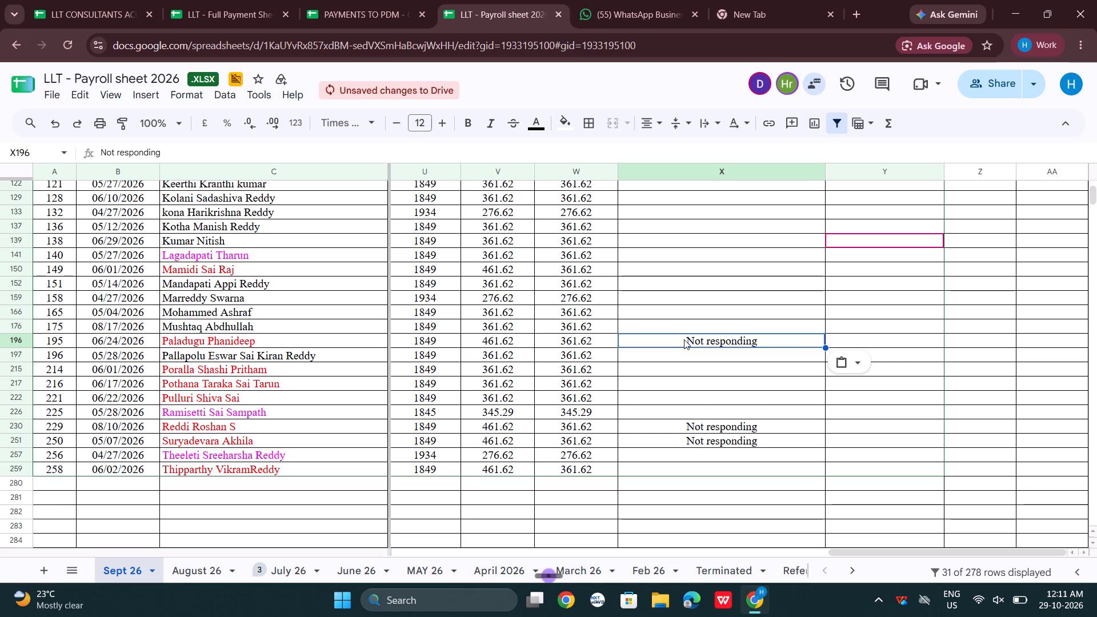
Paste the copied "Not responding" note into the Payments Update cells of red-named rows 215 and 217.
left_click(288, 365)
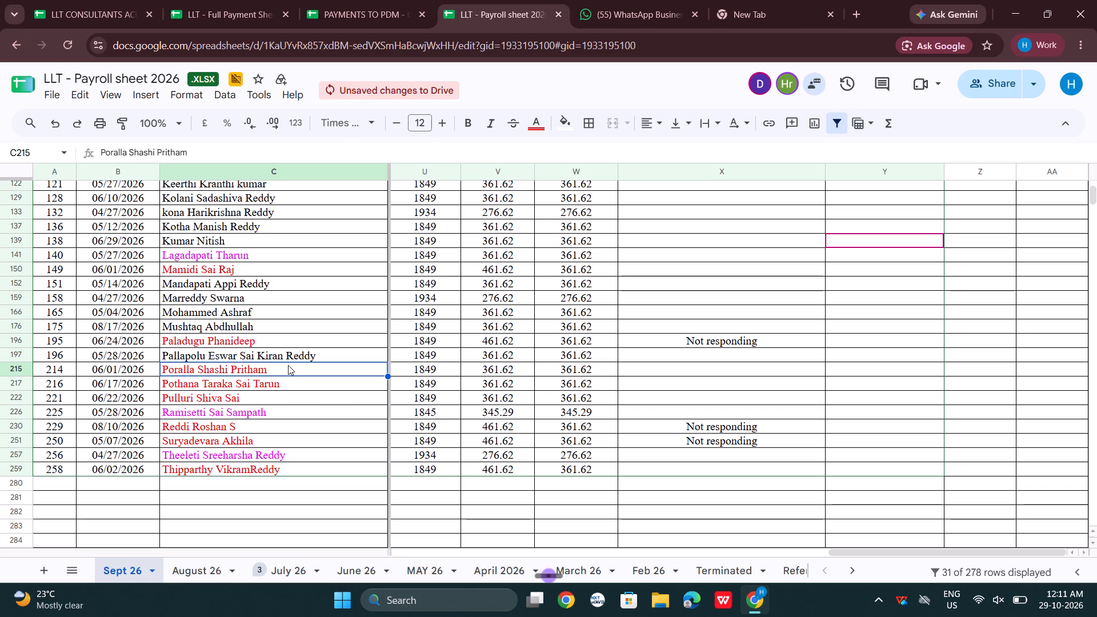
left_click(721, 374)
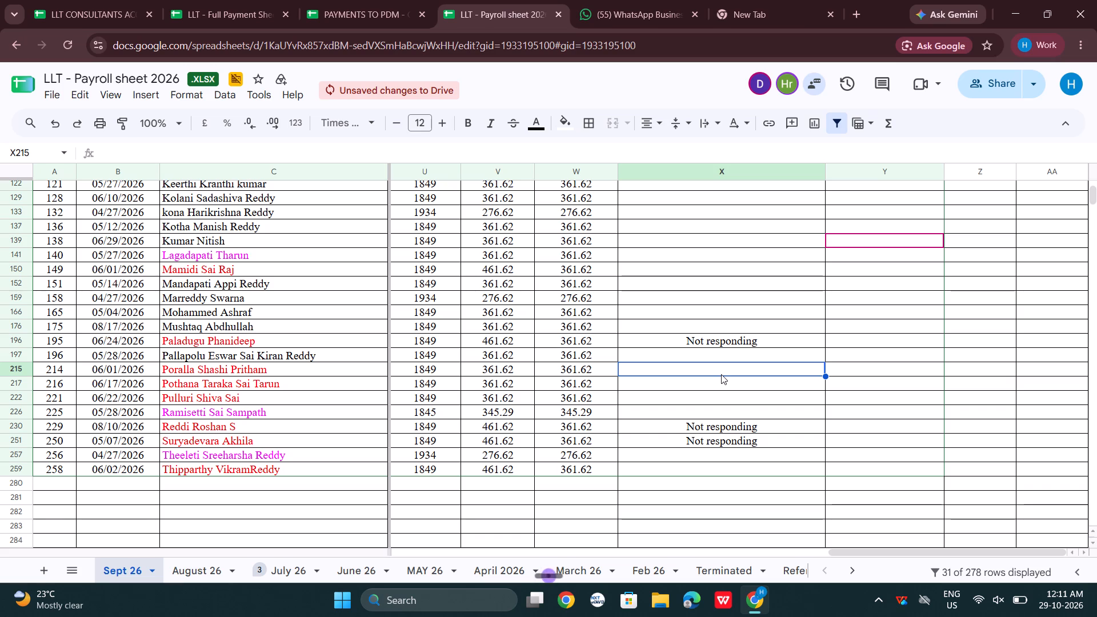
key("ctrl+v")
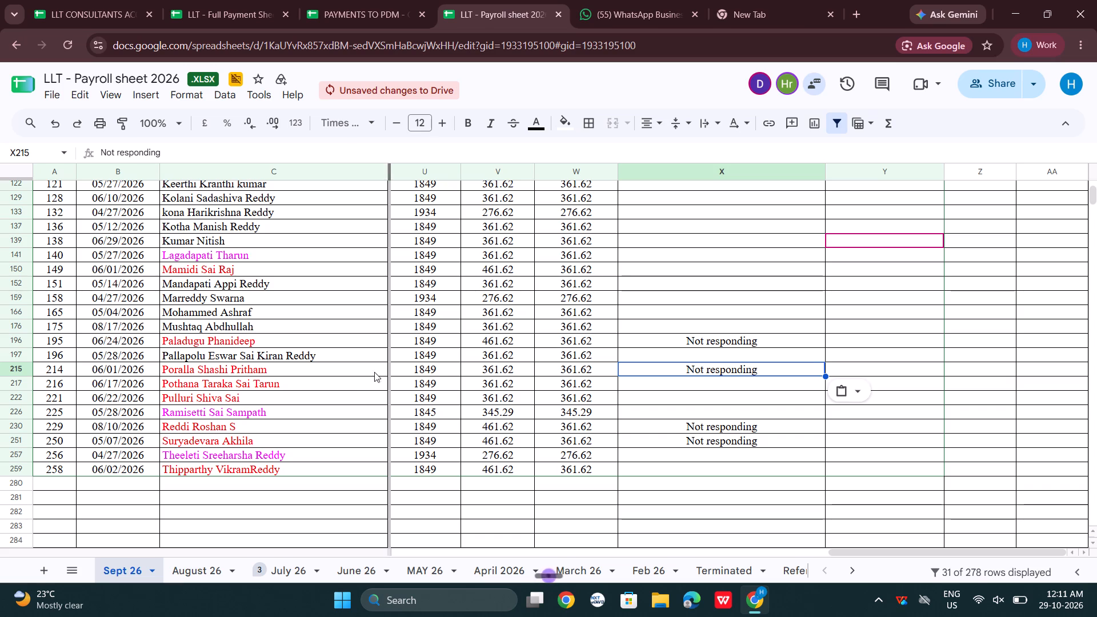
left_click(348, 382)
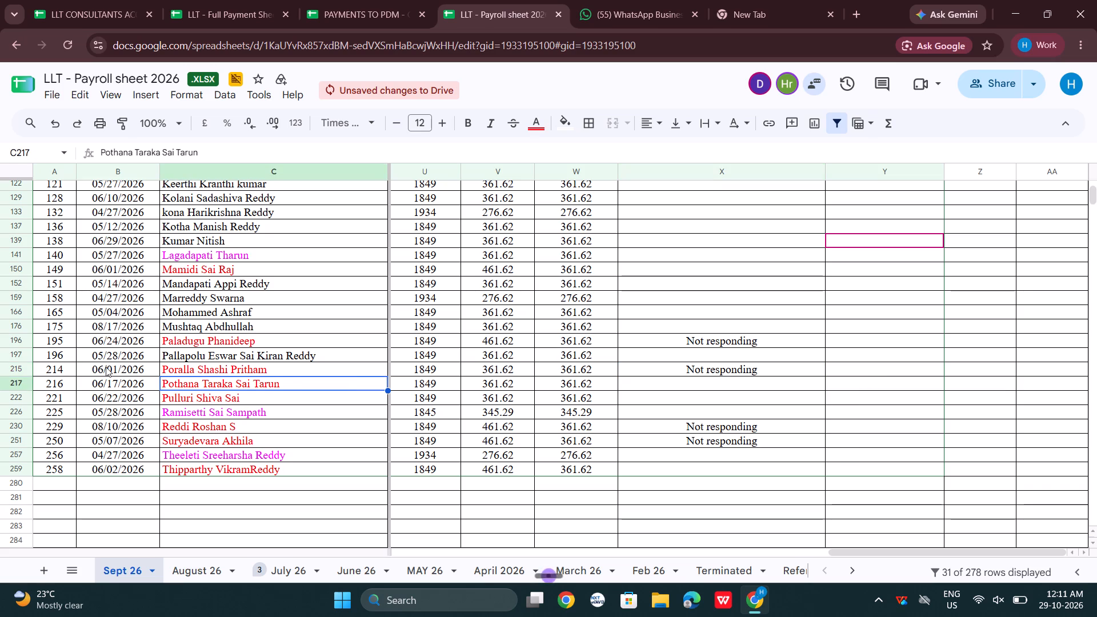
left_click(5, 367)
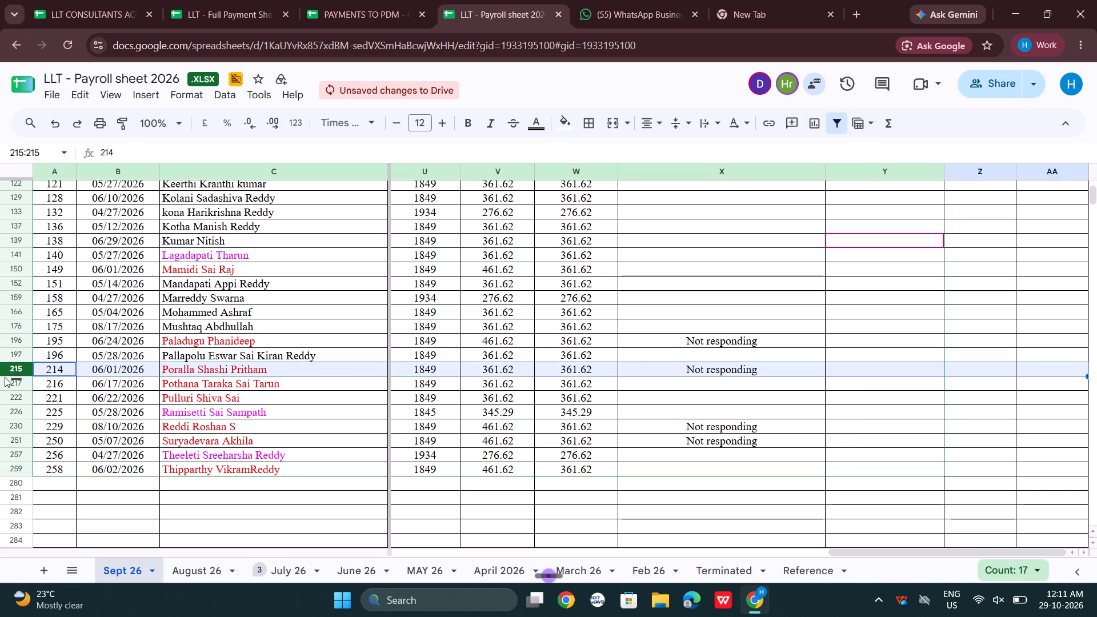
left_click(5, 381)
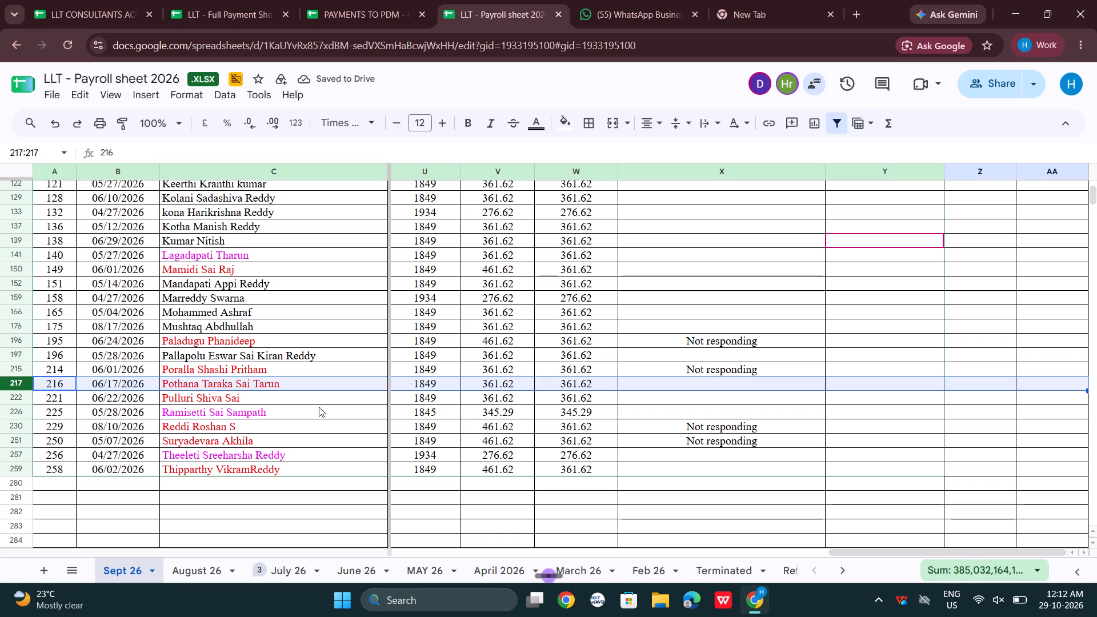
left_click(717, 385)
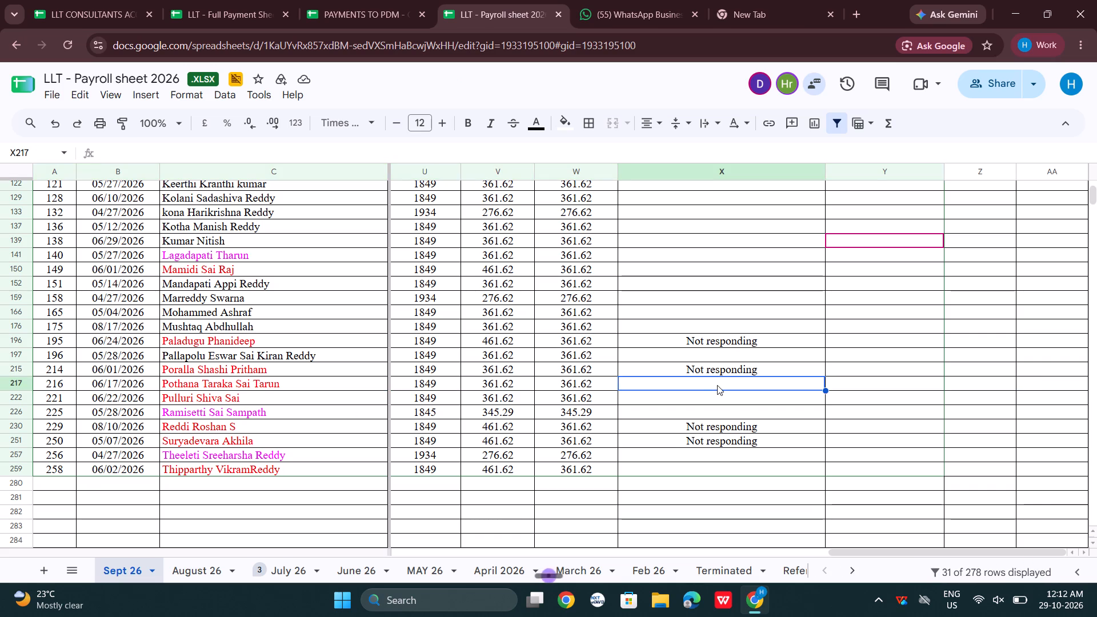
key("ctrl+v")
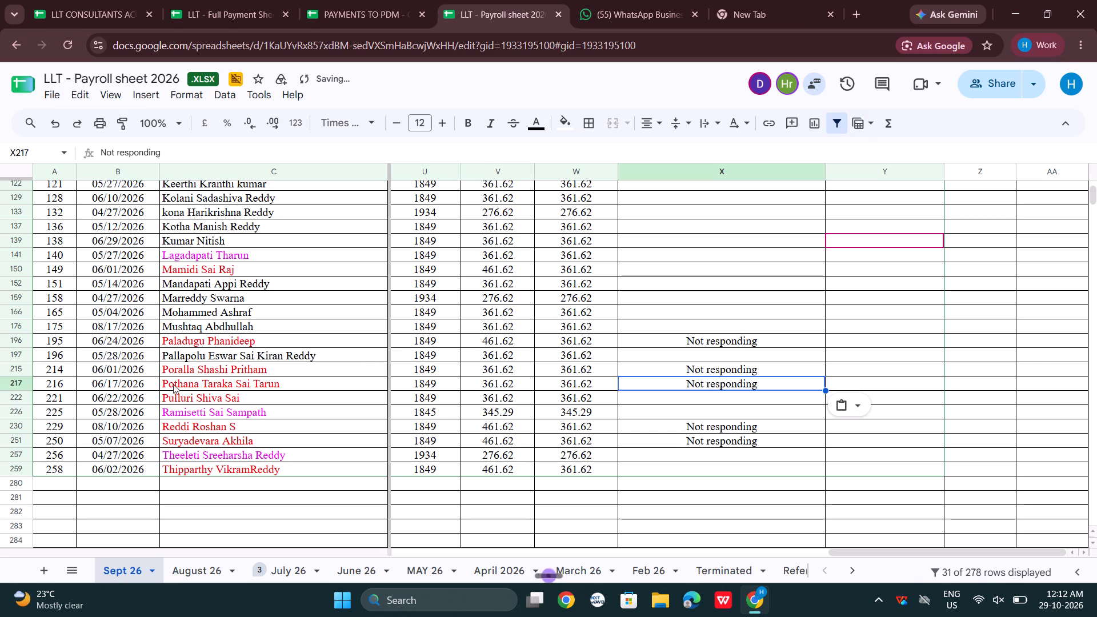
Check the red-named consultant in row 222 against row 217 and select row 222's name cell.
left_click(214, 398)
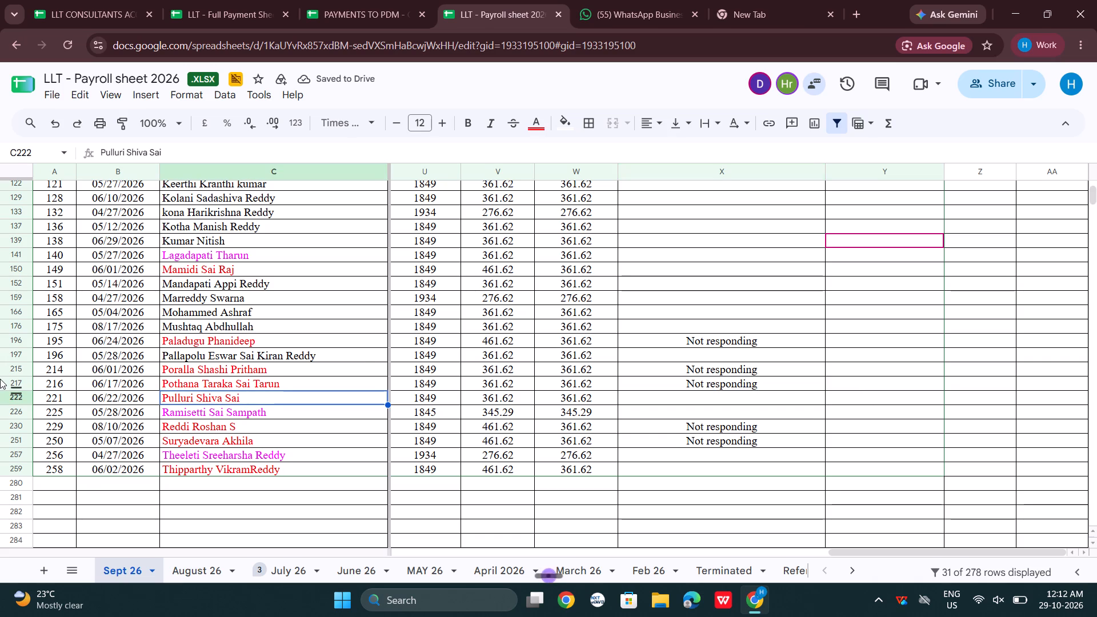
left_click(0, 379)
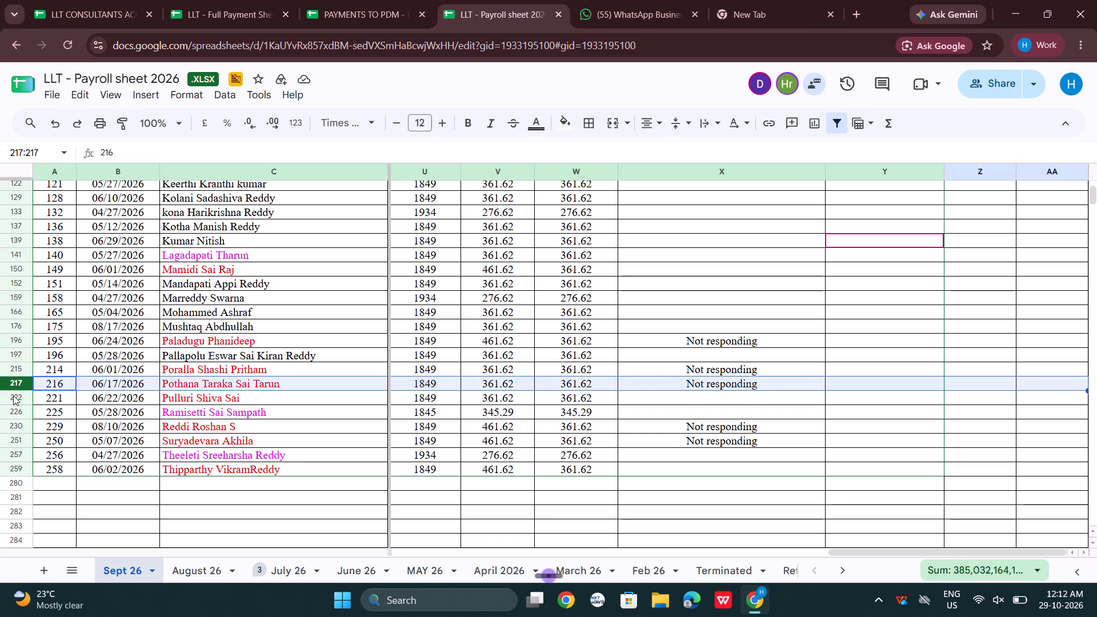
left_click(13, 395)
left_click(285, 397)
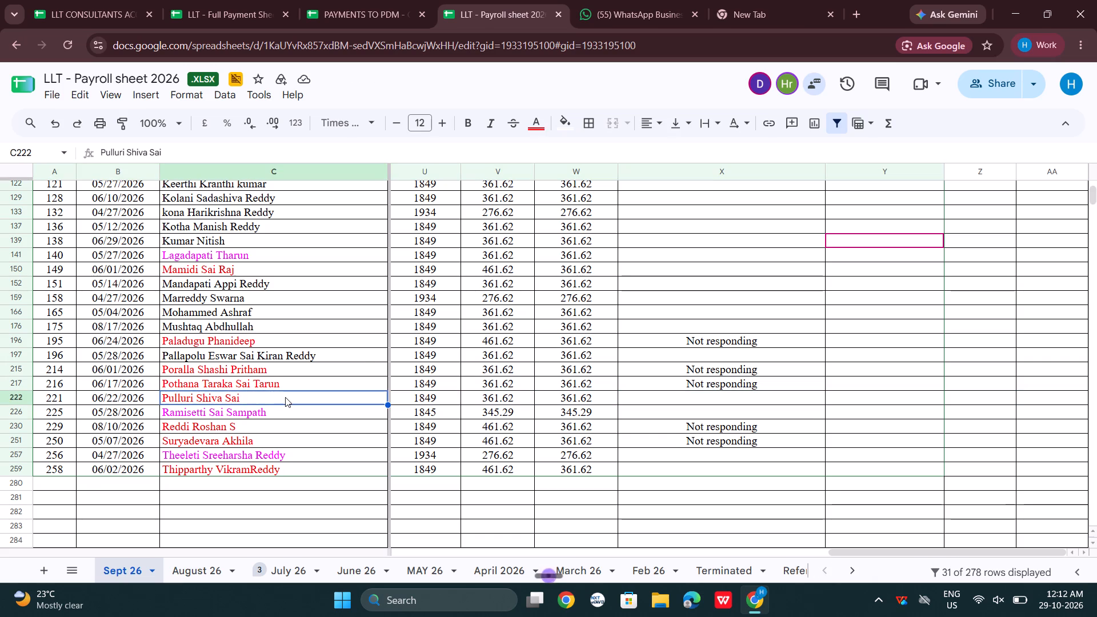
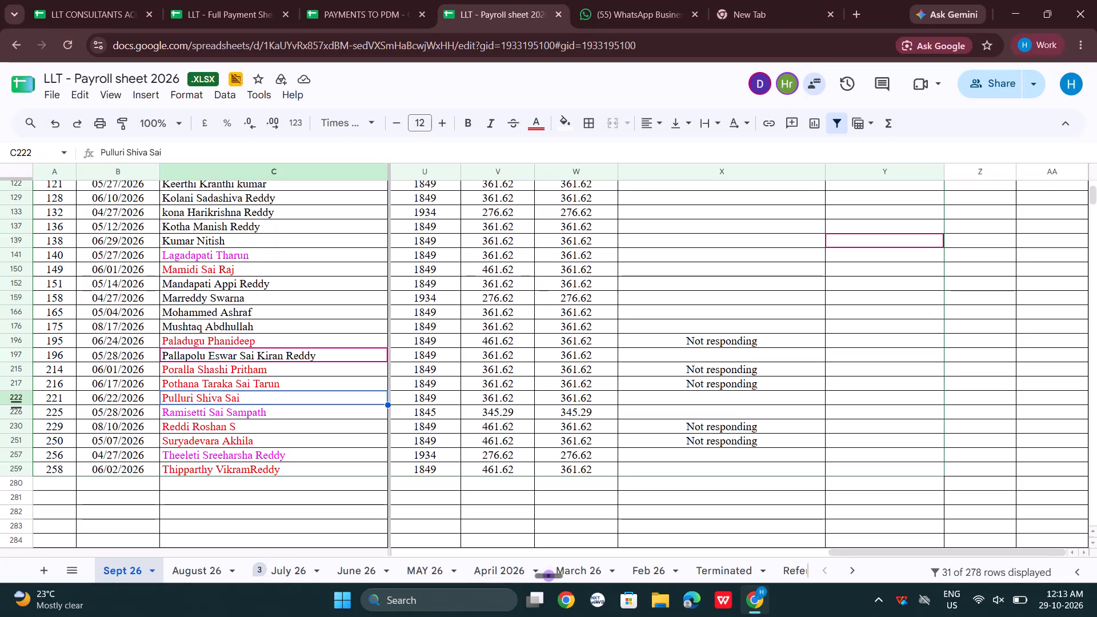
Paste the copied "Not responding" note into the Payments Update cells of red-named rows 222 and 150.
left_click(18, 399)
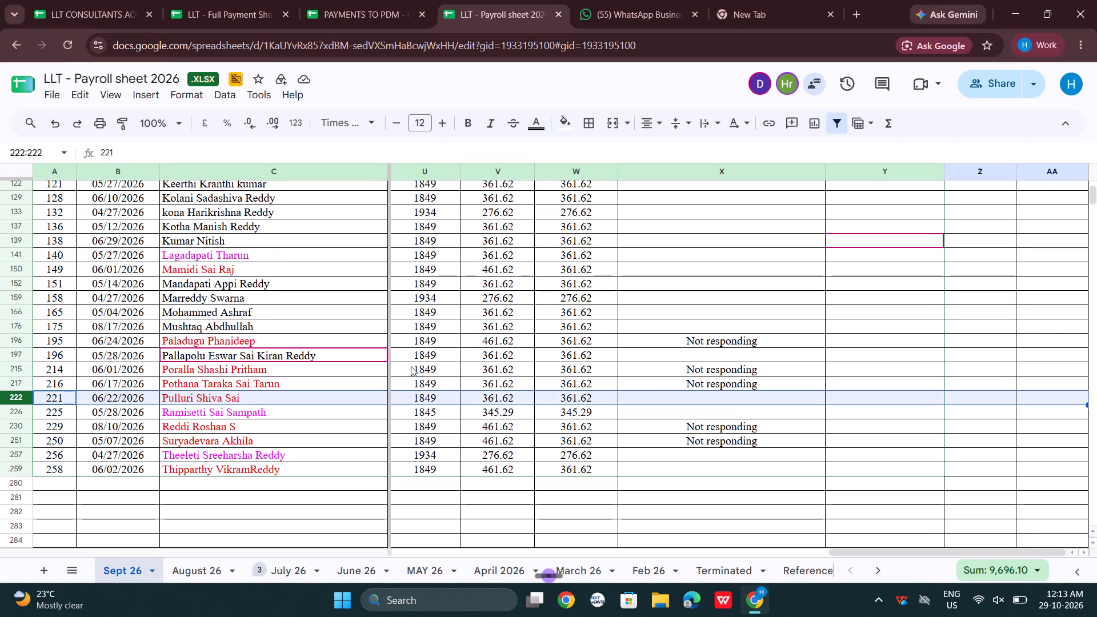
left_click(712, 406)
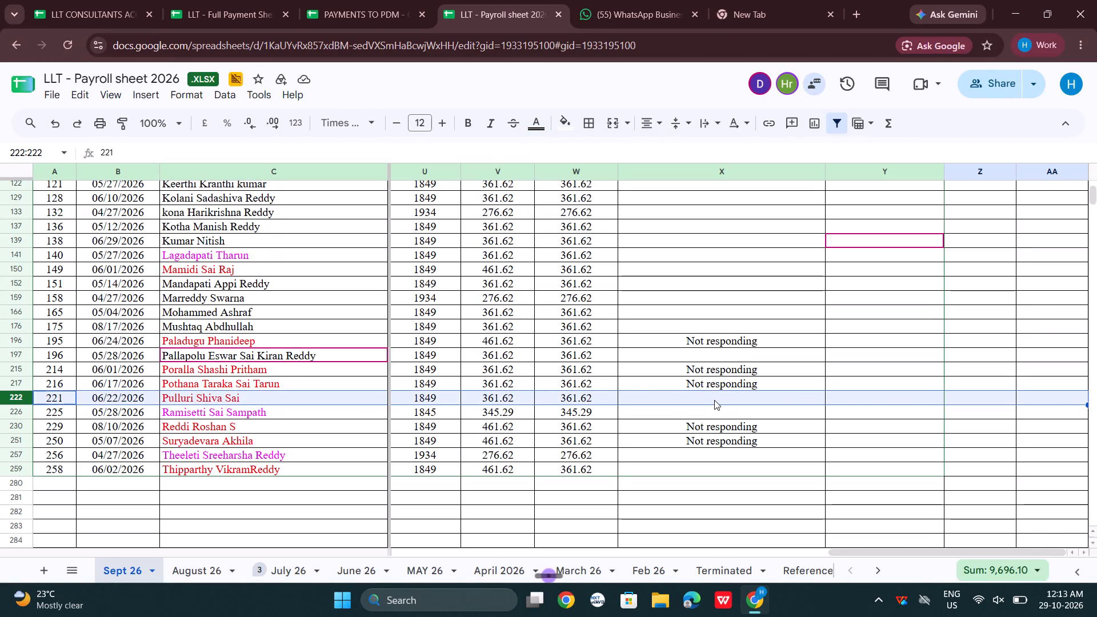
left_click(714, 400)
key("ctrl+v")
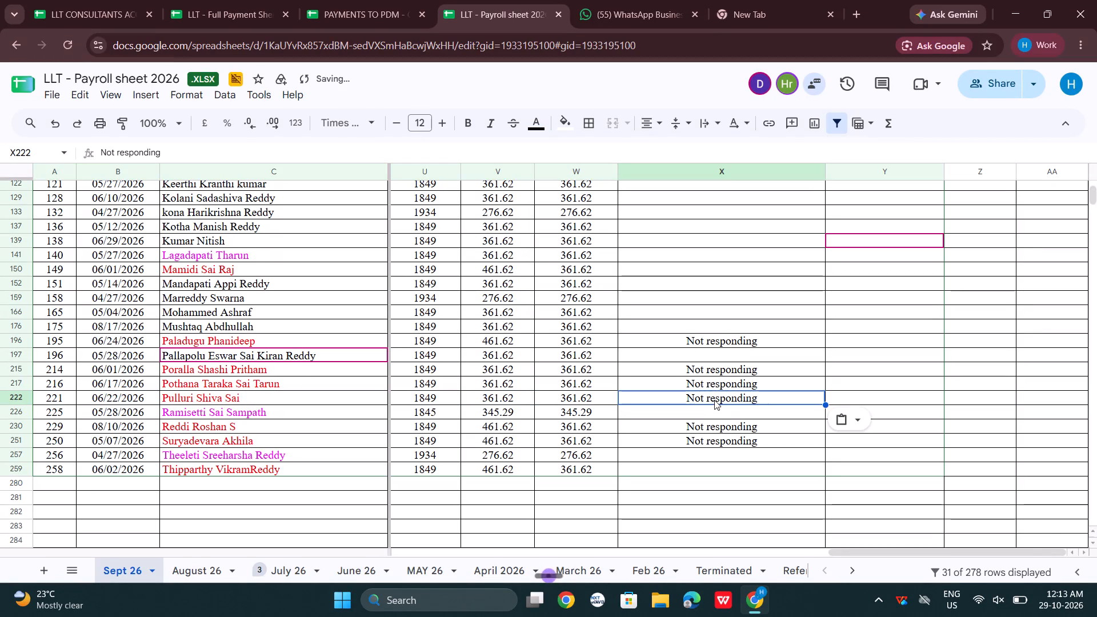
left_click(712, 418)
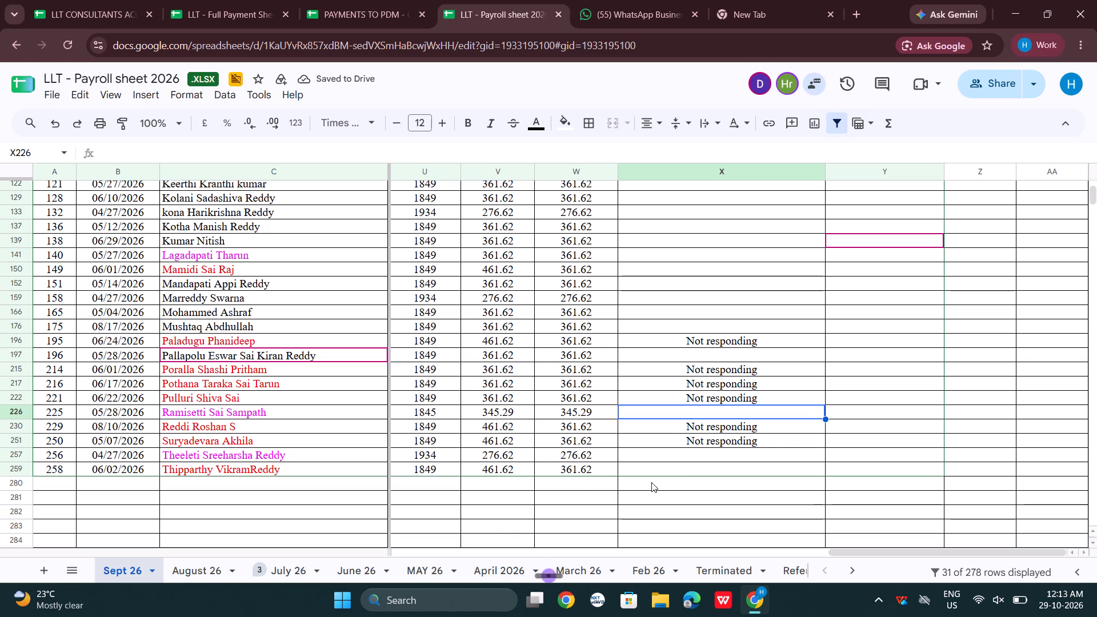
left_click(672, 473)
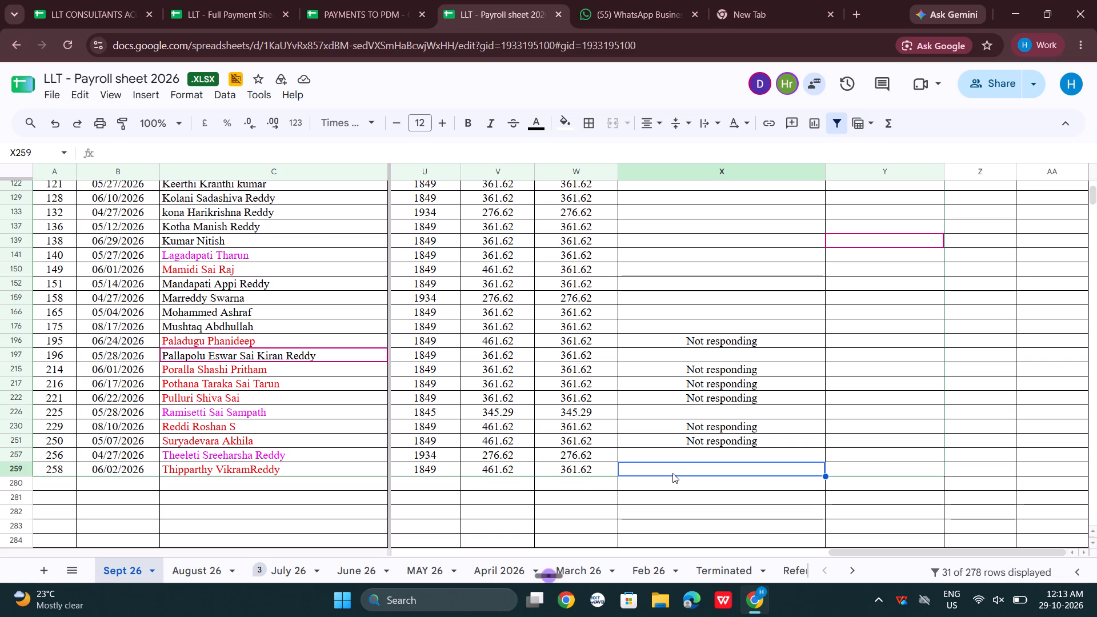
scroll(672, 473, "up", 2)
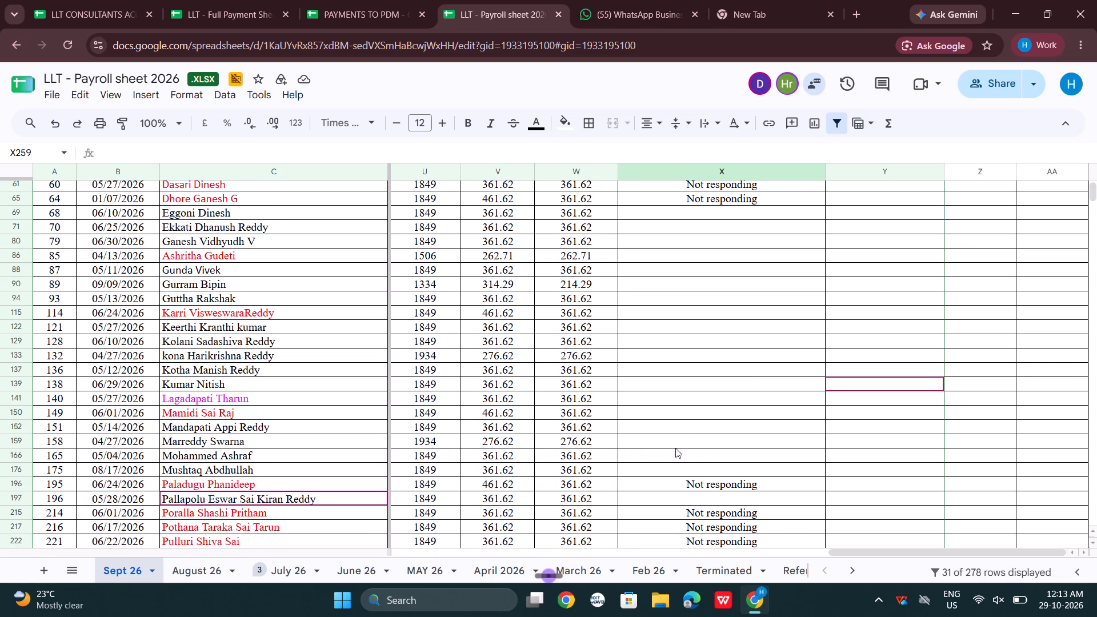
left_click(383, 414)
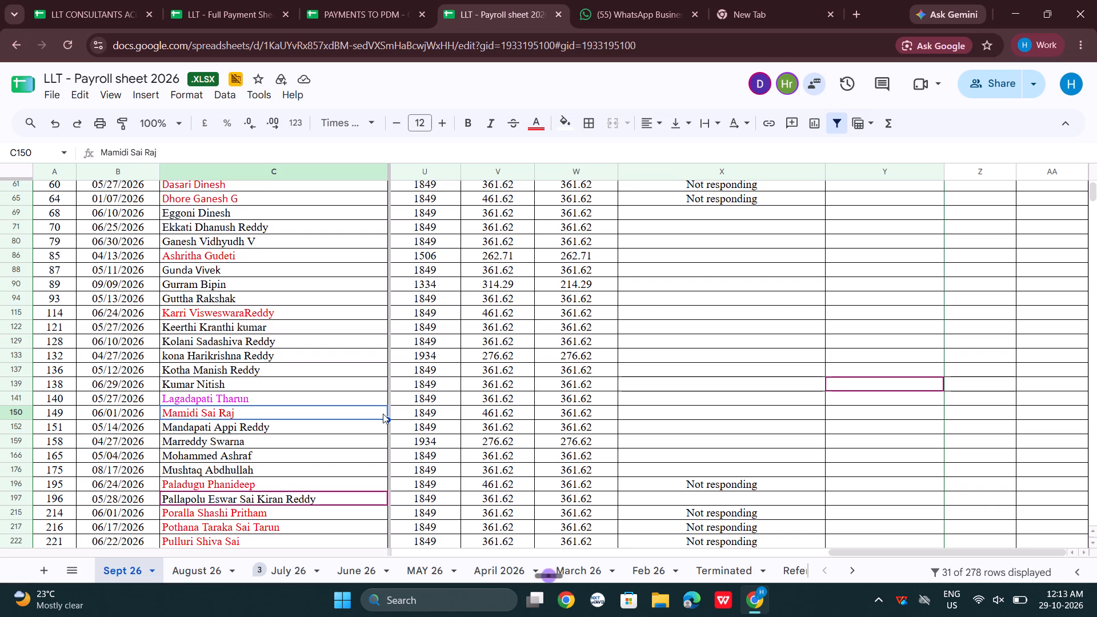
left_click(666, 417)
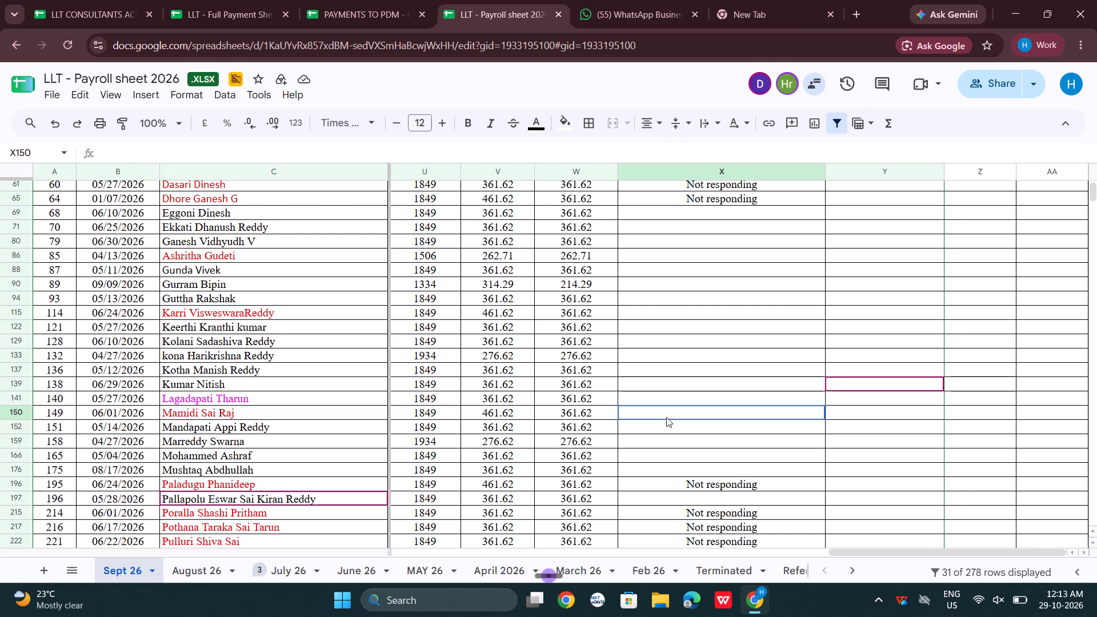
key("ctrl+v")
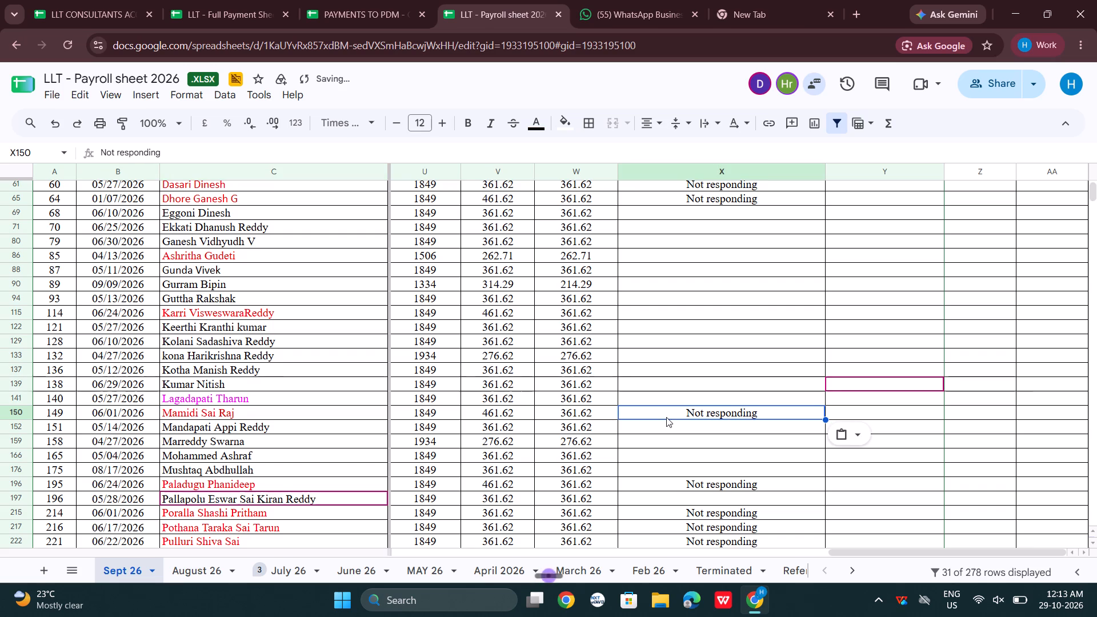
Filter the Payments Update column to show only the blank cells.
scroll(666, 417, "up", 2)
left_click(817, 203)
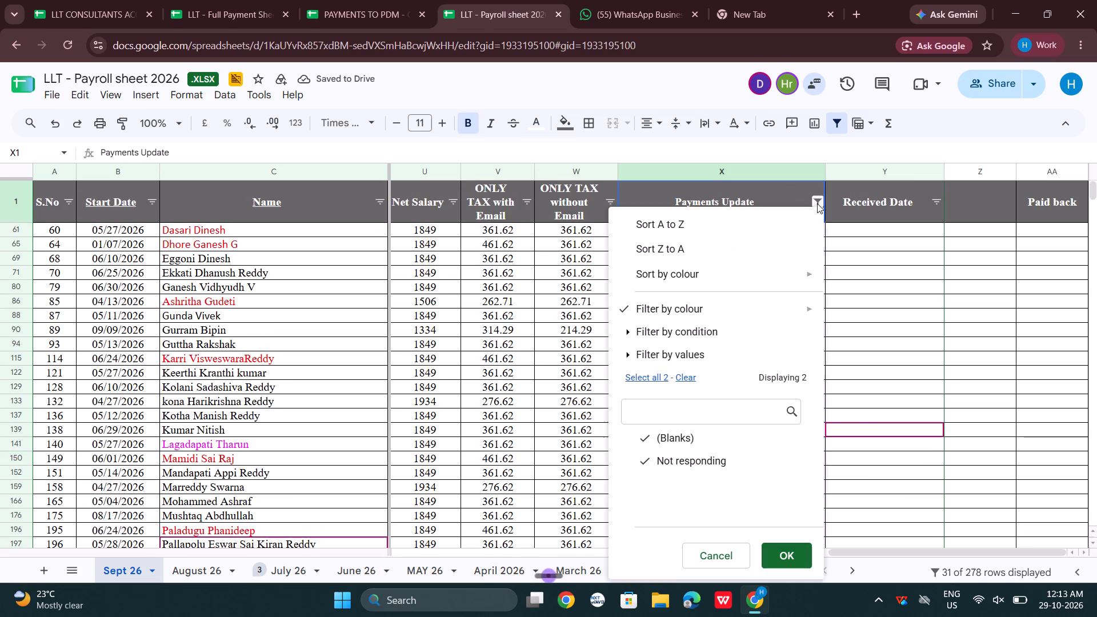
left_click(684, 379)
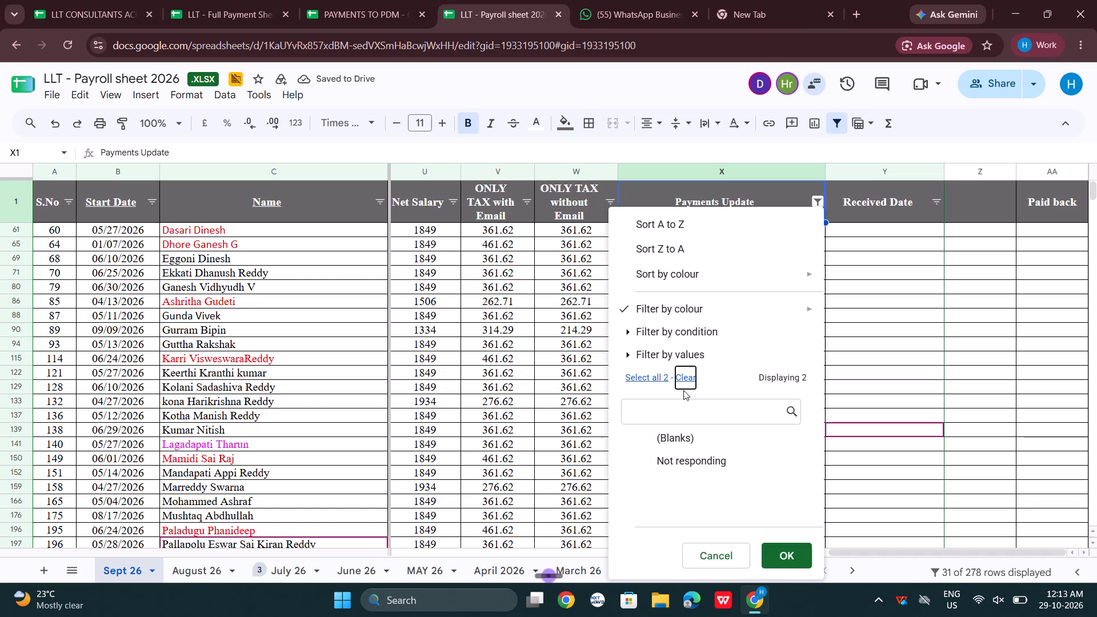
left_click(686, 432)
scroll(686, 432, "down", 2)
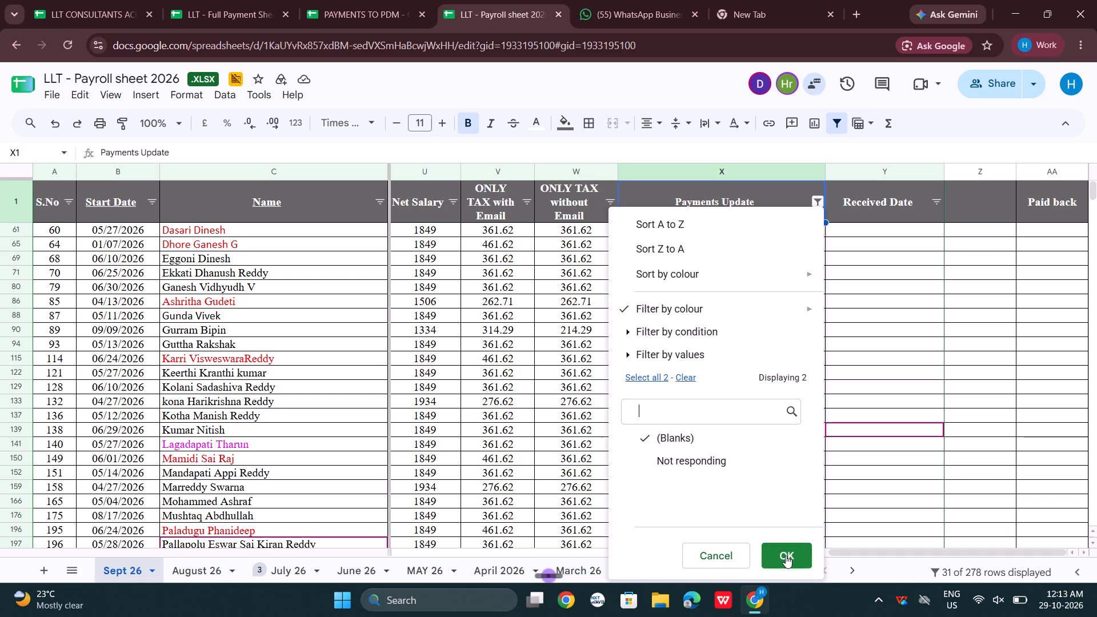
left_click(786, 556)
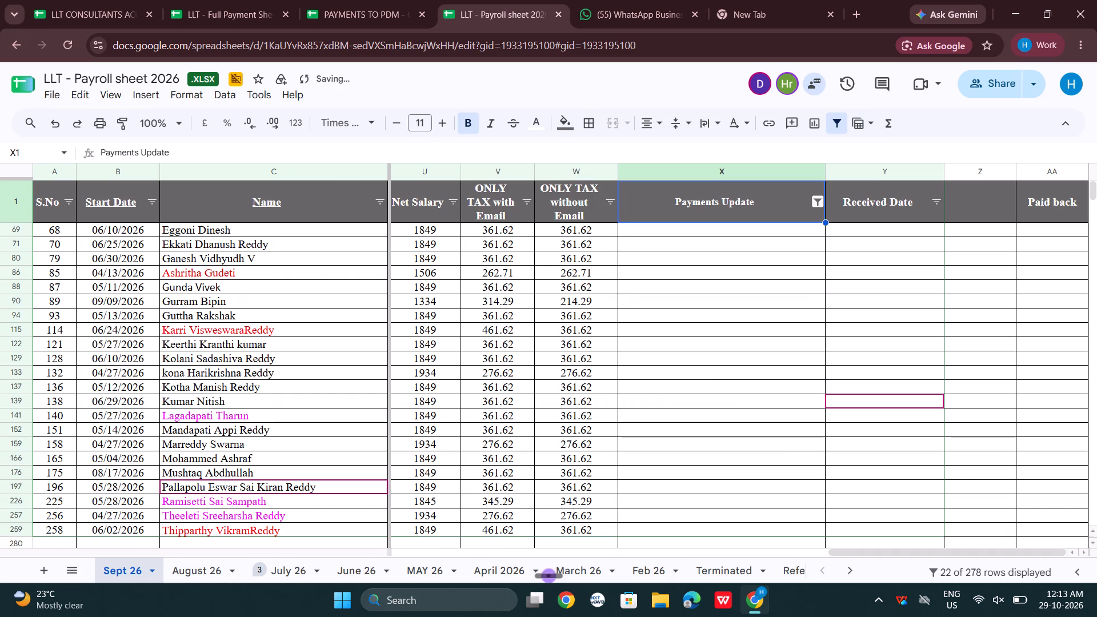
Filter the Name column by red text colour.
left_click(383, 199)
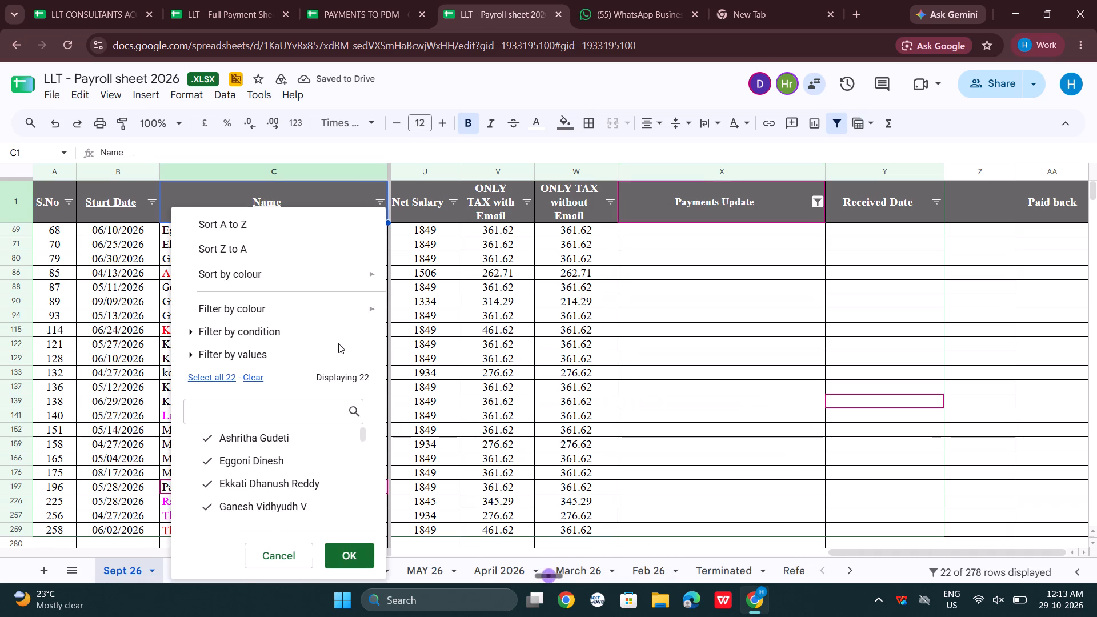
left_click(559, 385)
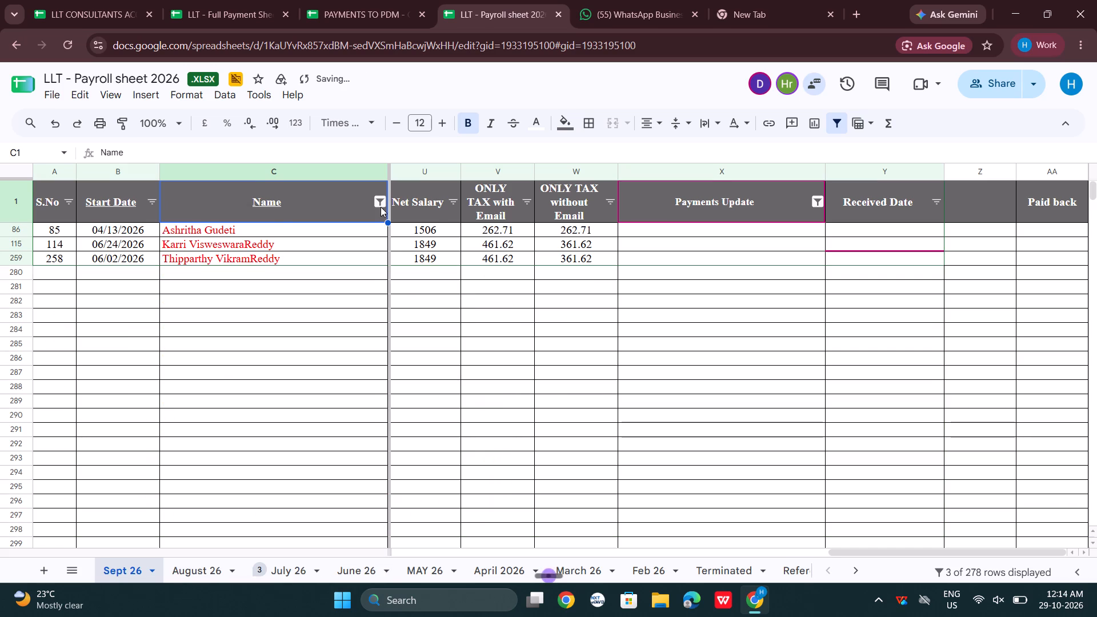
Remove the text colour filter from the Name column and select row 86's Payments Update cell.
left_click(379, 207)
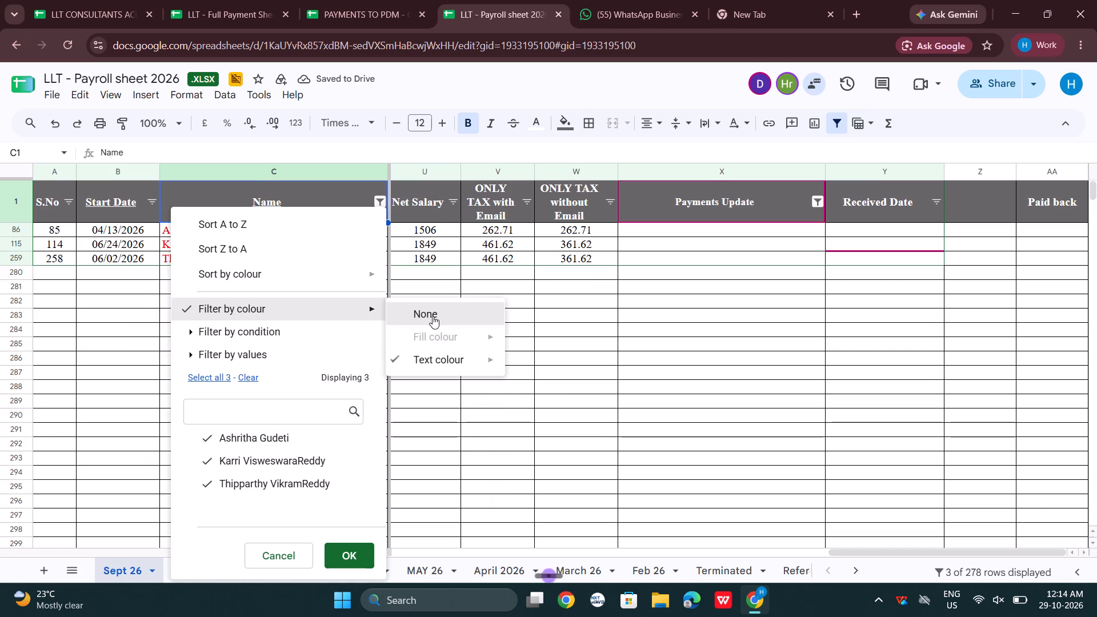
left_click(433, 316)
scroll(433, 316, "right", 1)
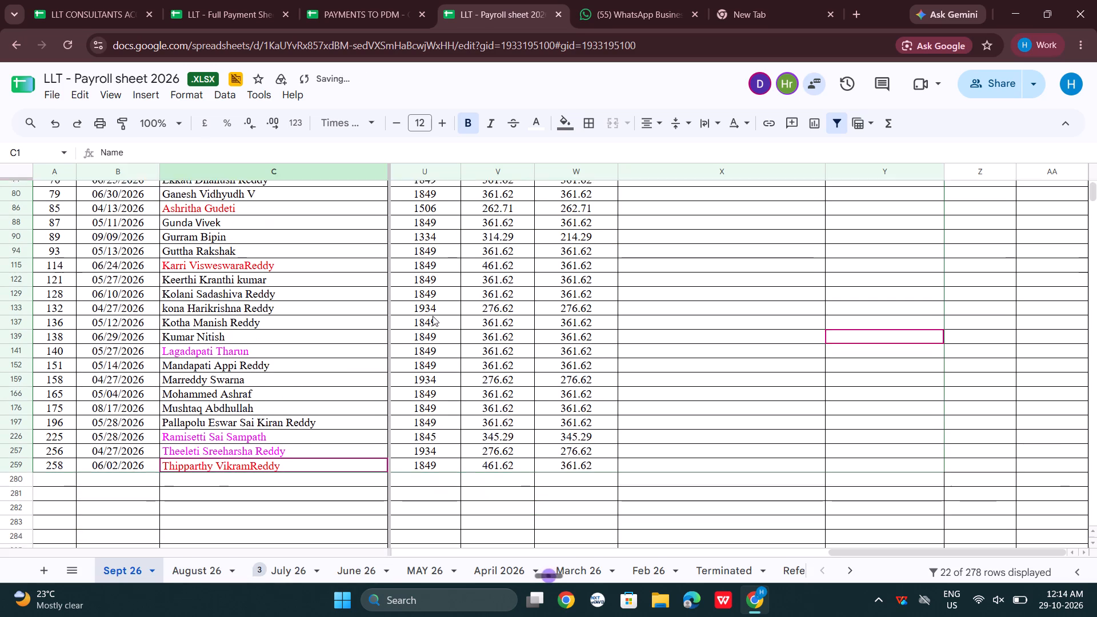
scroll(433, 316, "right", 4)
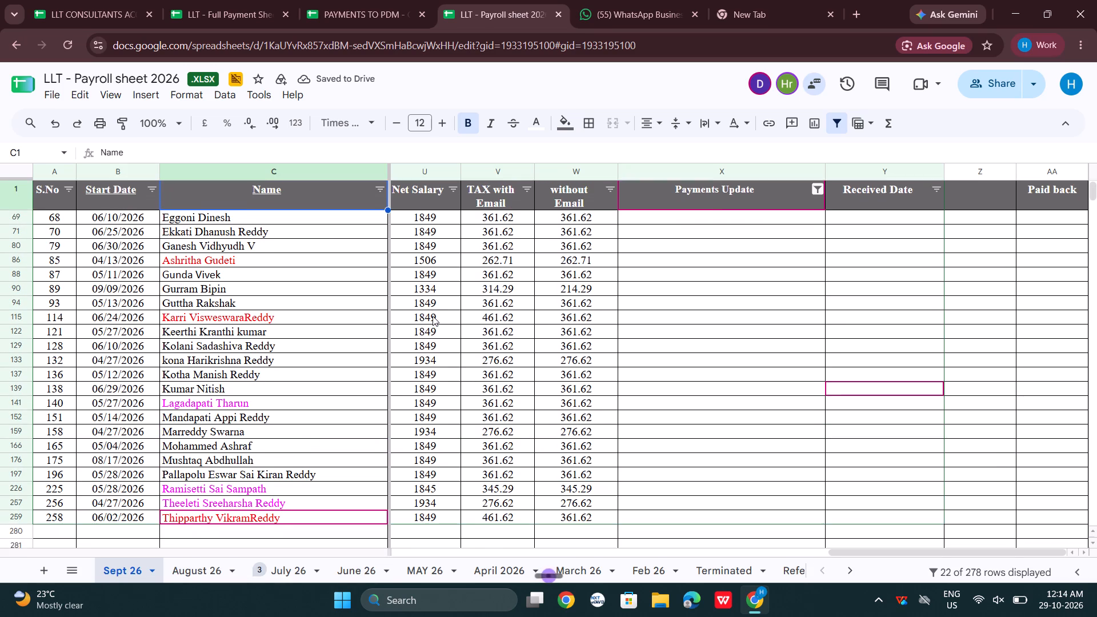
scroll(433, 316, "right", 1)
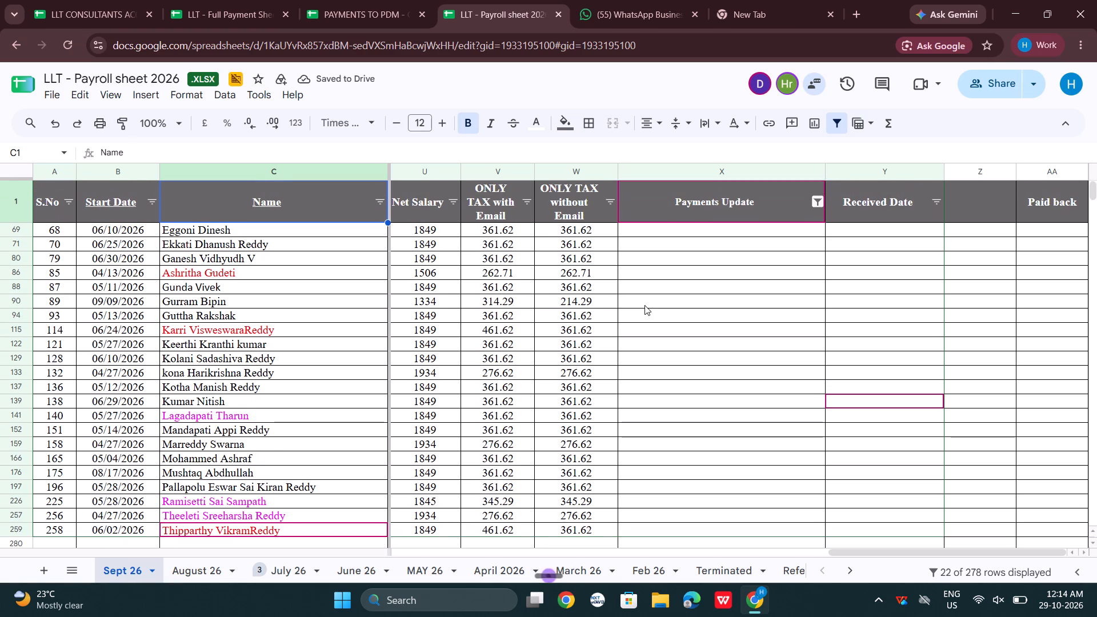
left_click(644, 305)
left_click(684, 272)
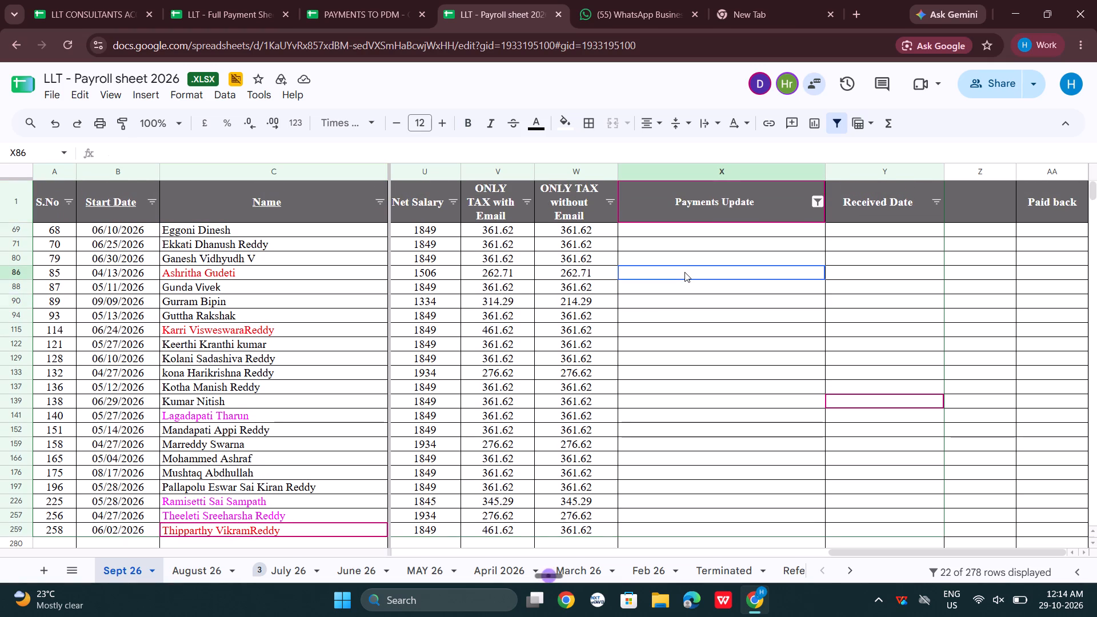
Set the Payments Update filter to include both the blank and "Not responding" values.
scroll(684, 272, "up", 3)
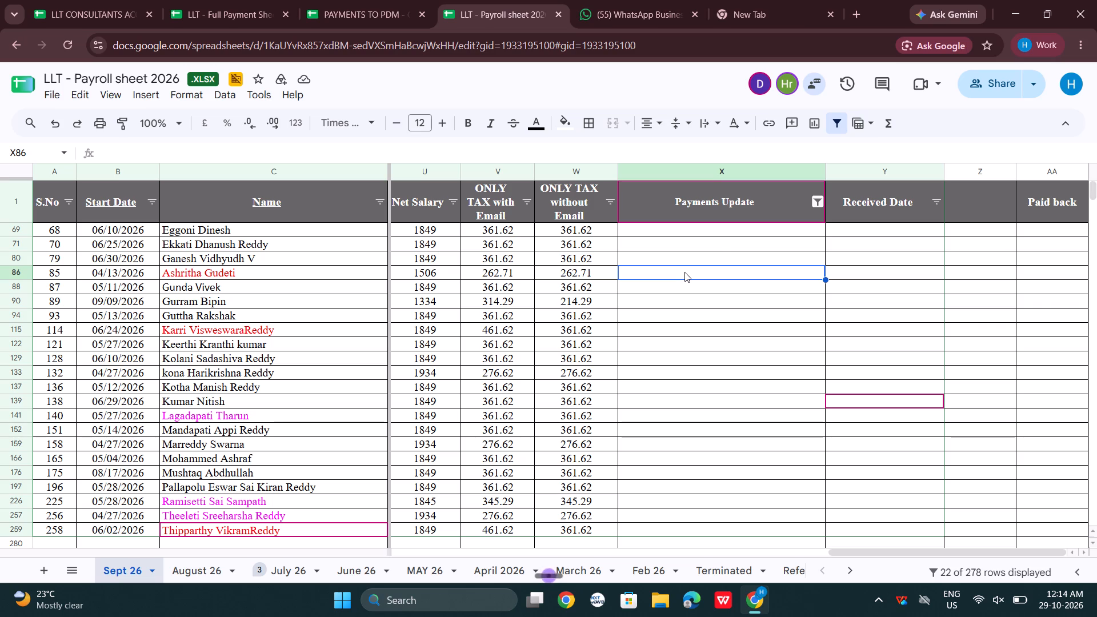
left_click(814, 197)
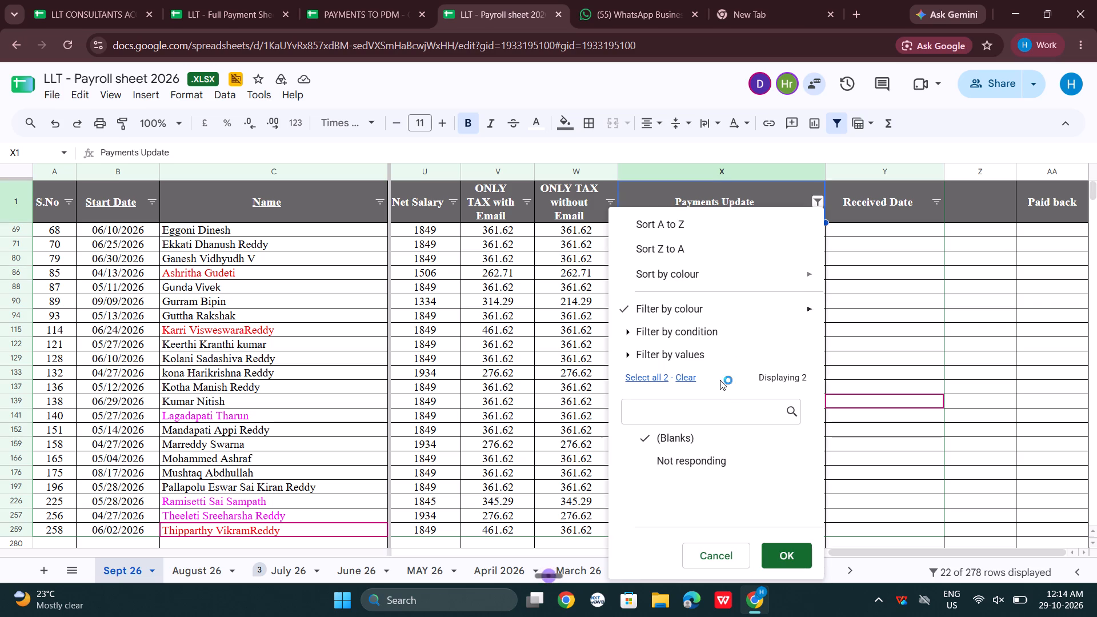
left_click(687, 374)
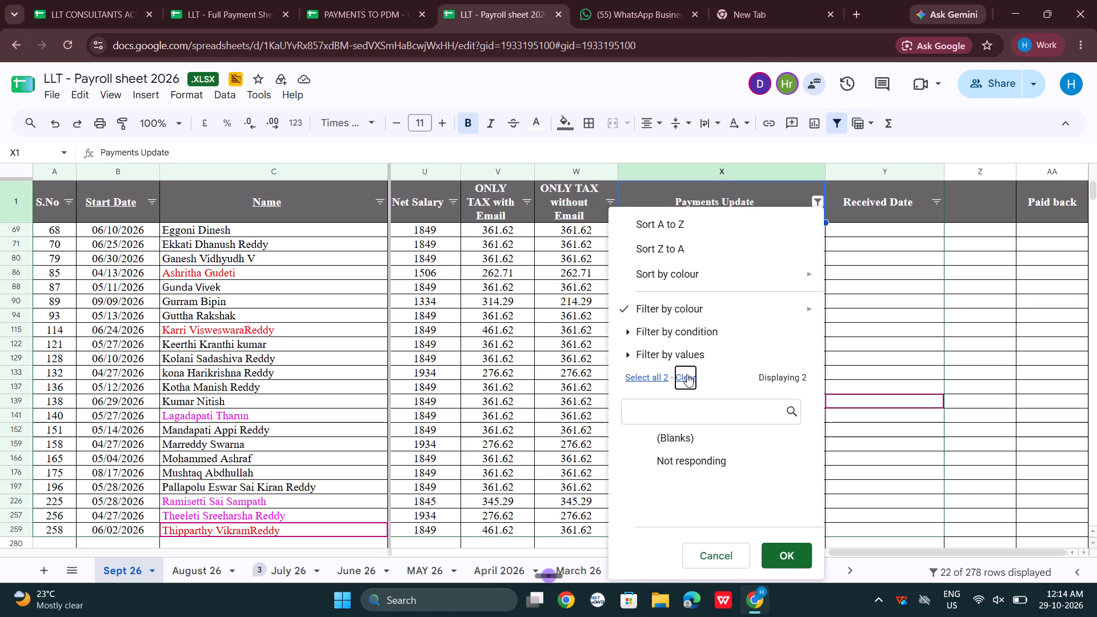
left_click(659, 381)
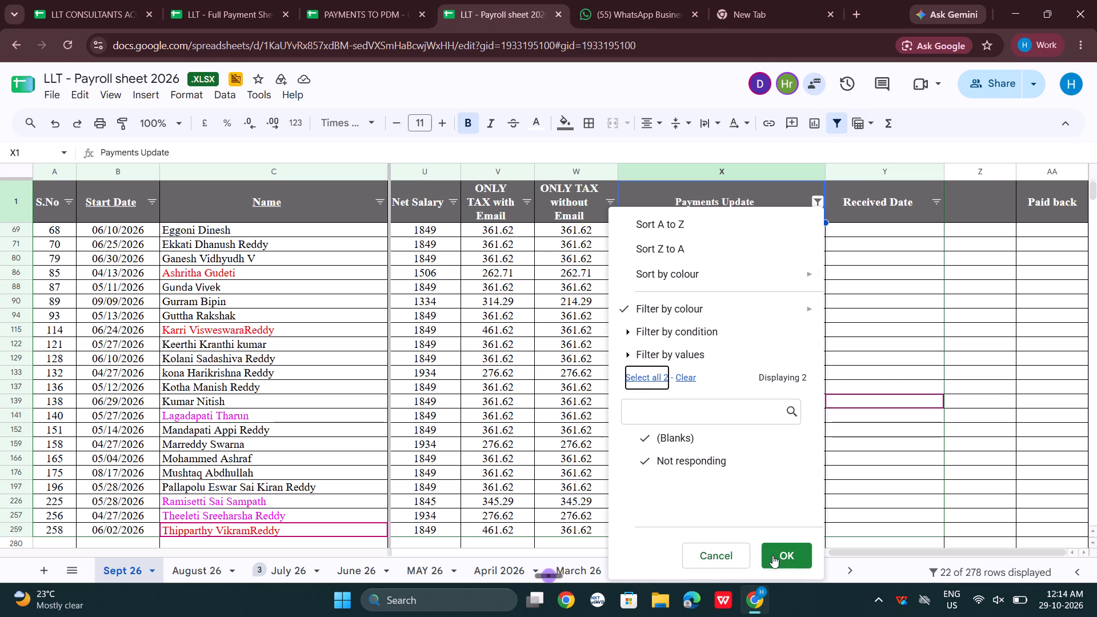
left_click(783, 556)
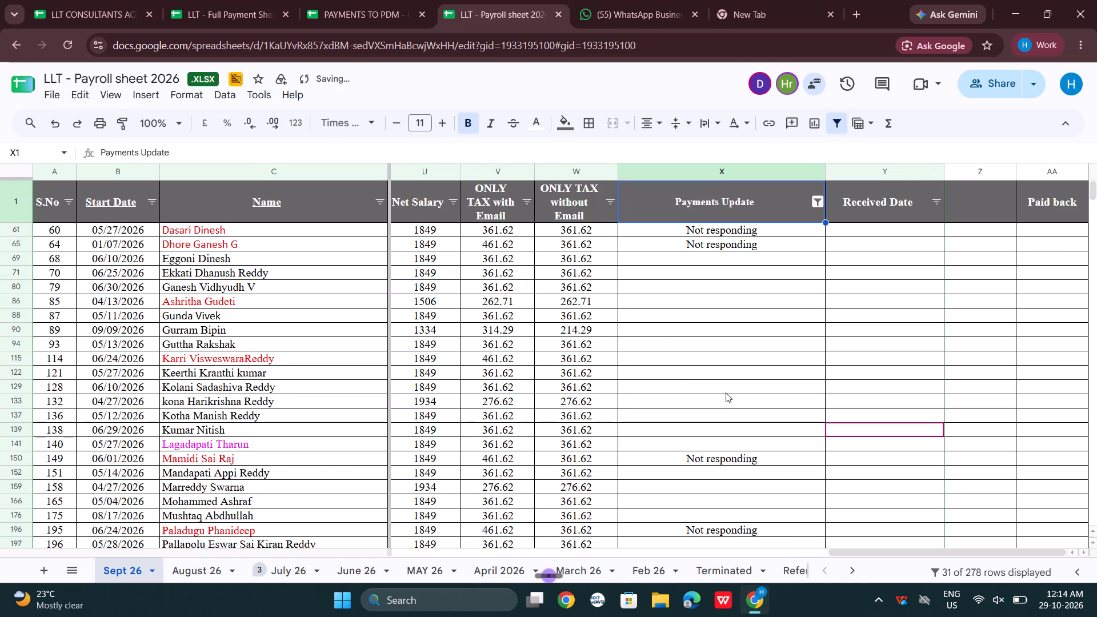
Select the "Not responding" note in row 150's Payments Update cell.
left_click(726, 456)
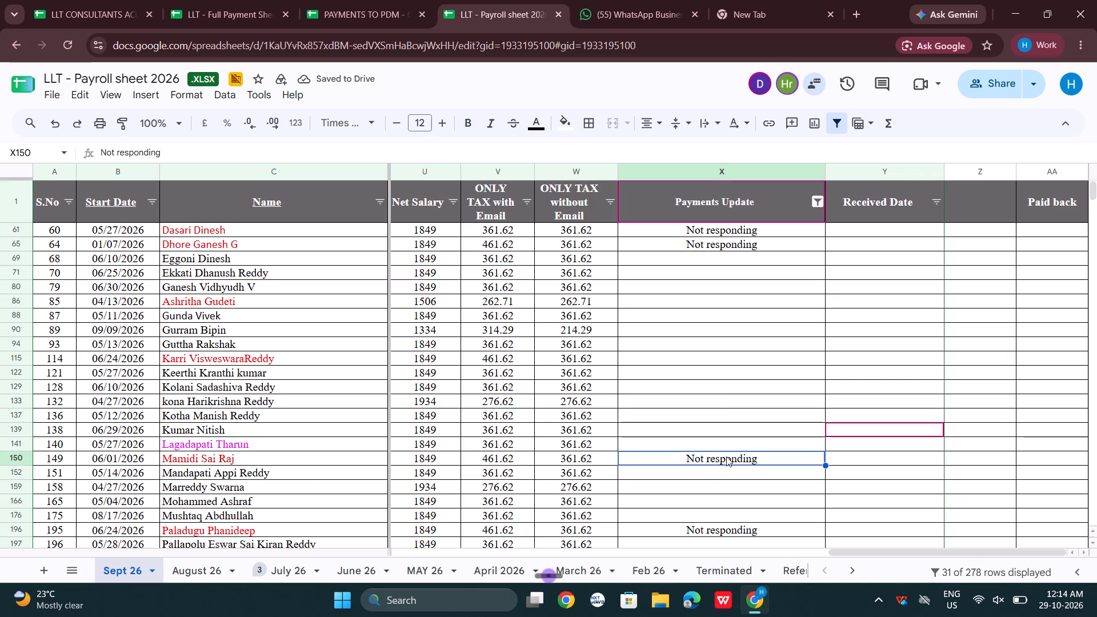
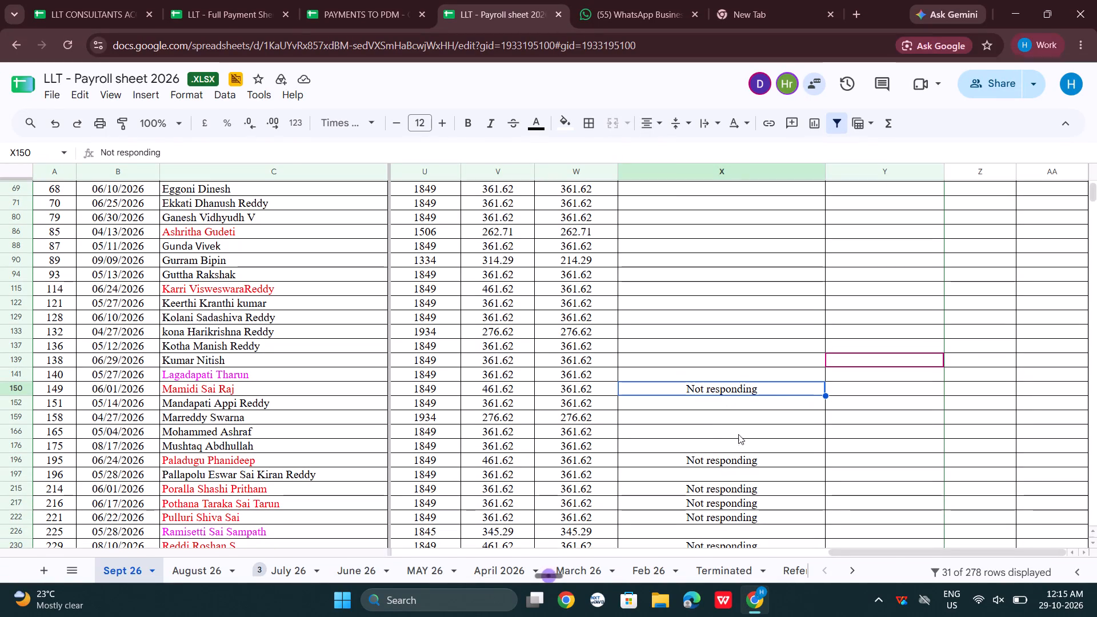
Clear the "Not responding" note from row 150's Payments Update cell.
left_click(775, 391)
key("BackSpace")
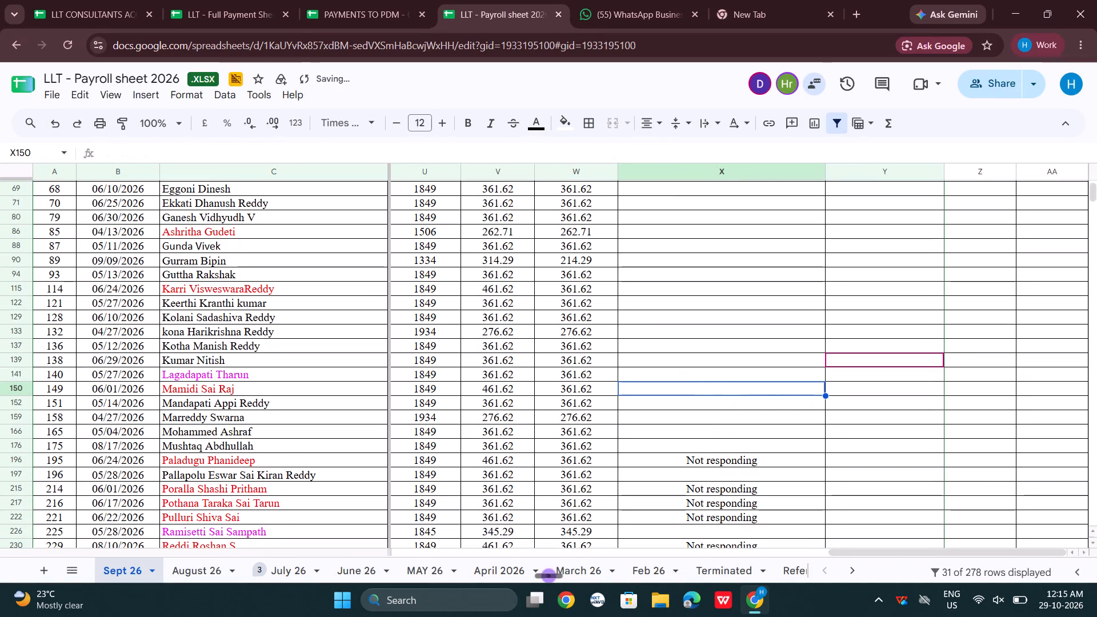
Select the "Not responding" note in row 196's Payments Update cell.
left_click(768, 398)
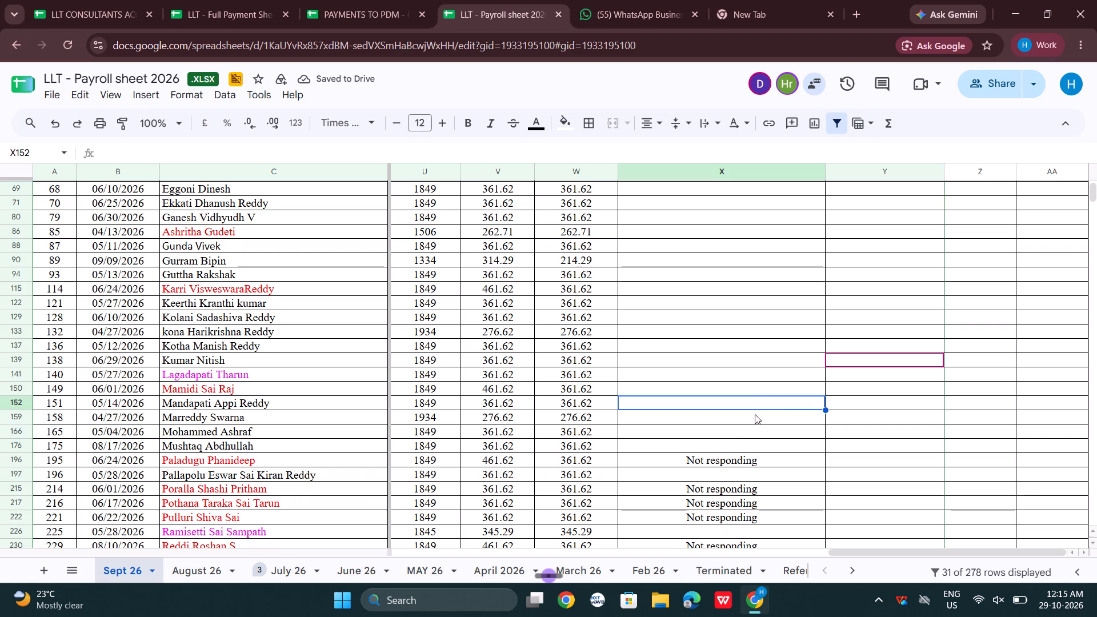
left_click(730, 468)
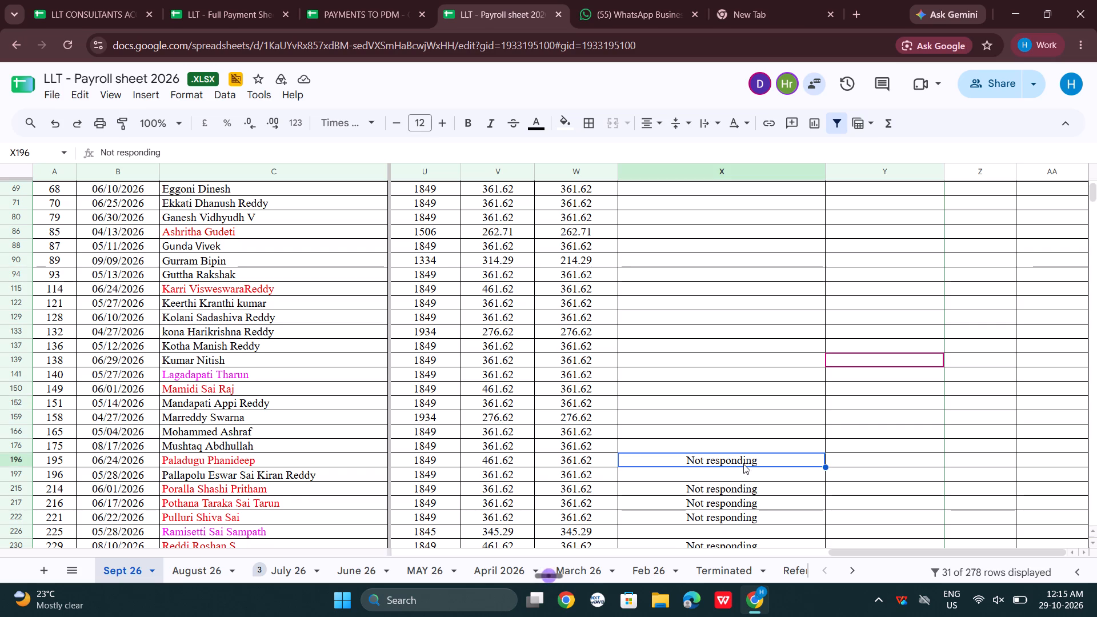
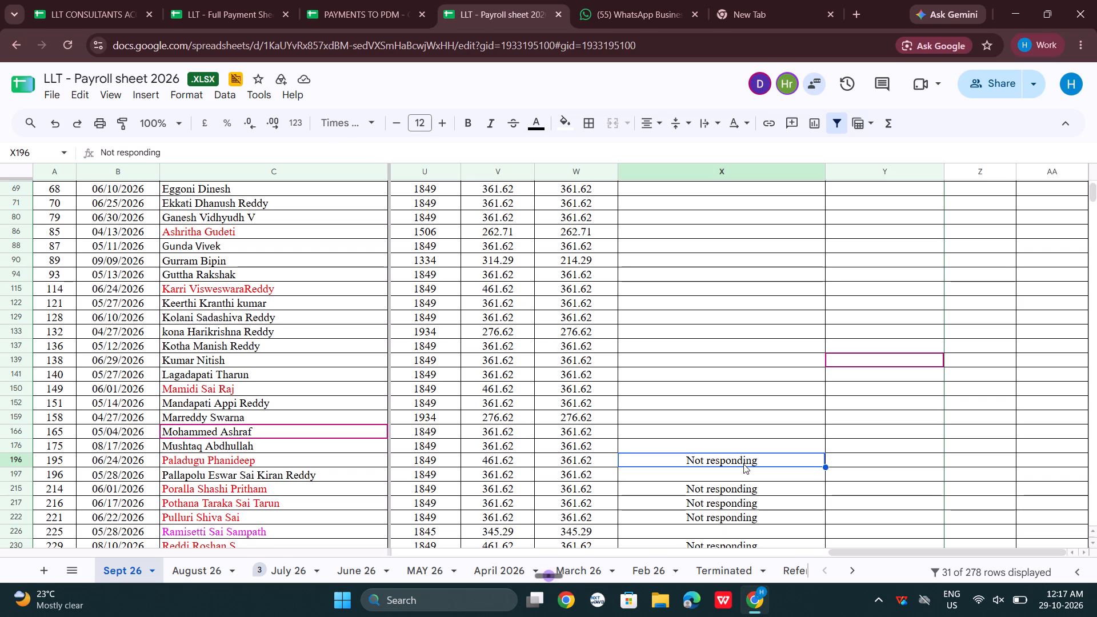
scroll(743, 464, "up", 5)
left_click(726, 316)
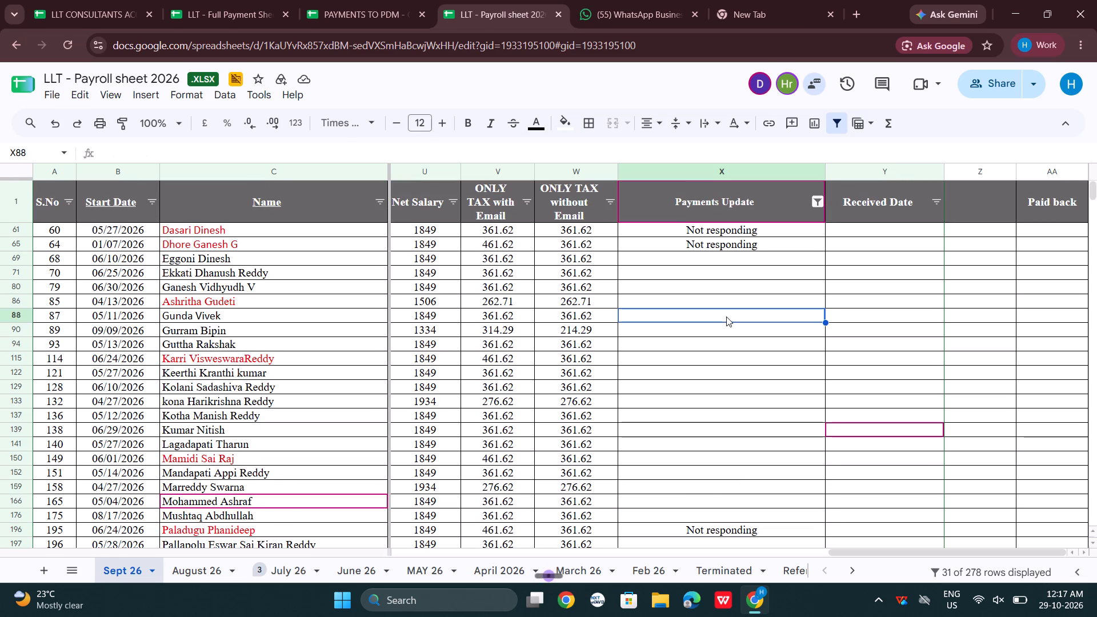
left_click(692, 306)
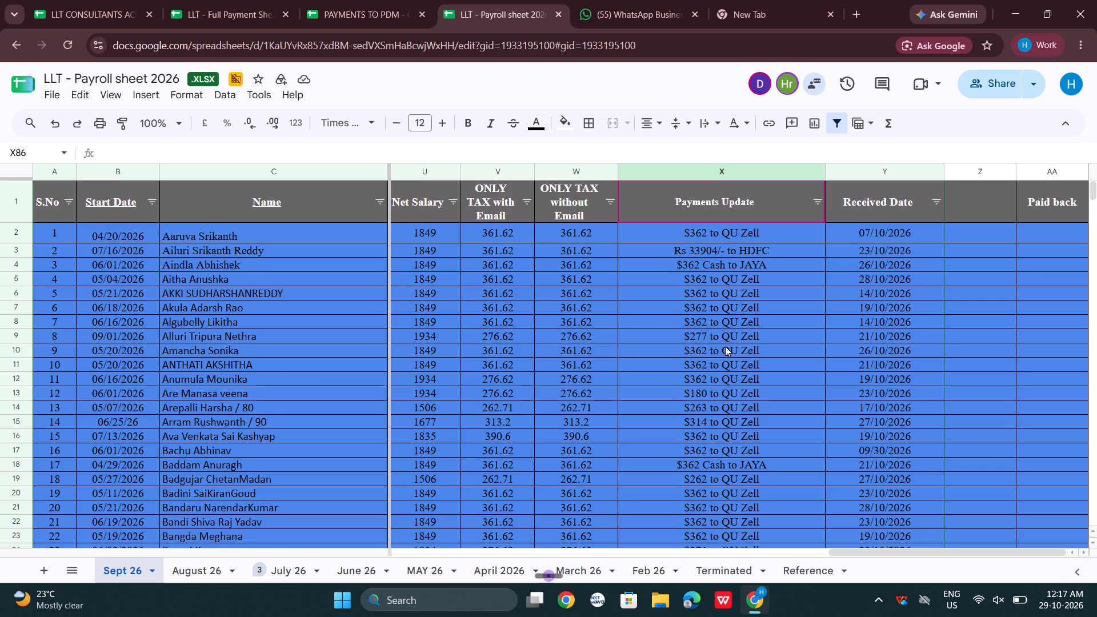
Change the text colour of the red names in rows 61 and 65, marked "Not responding", to black.
scroll(725, 346, "down", 10)
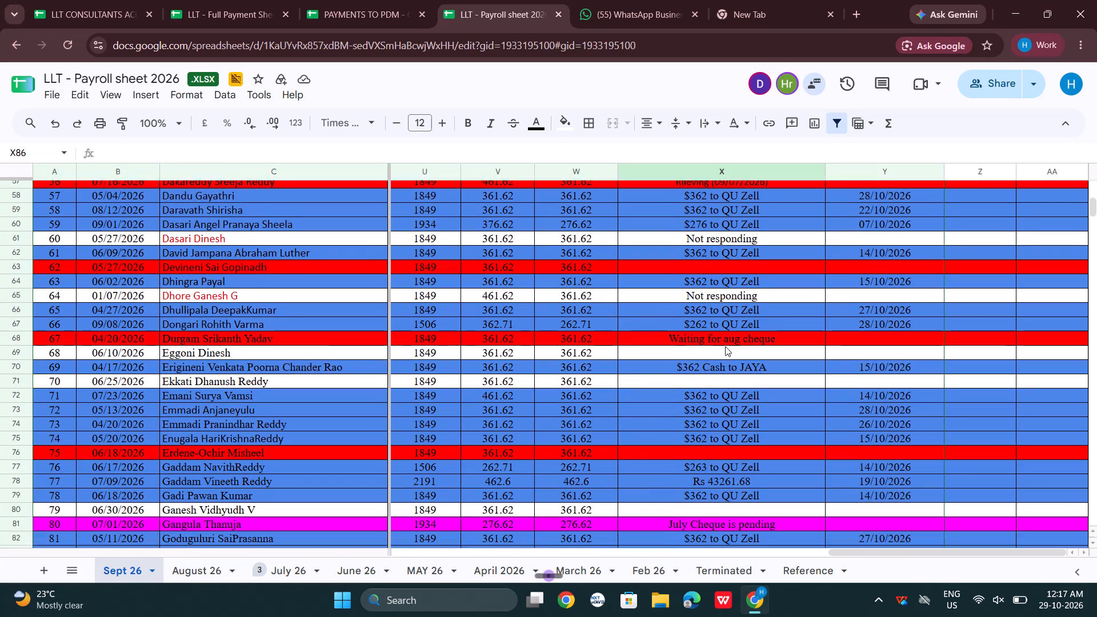
scroll(725, 346, "up", 5)
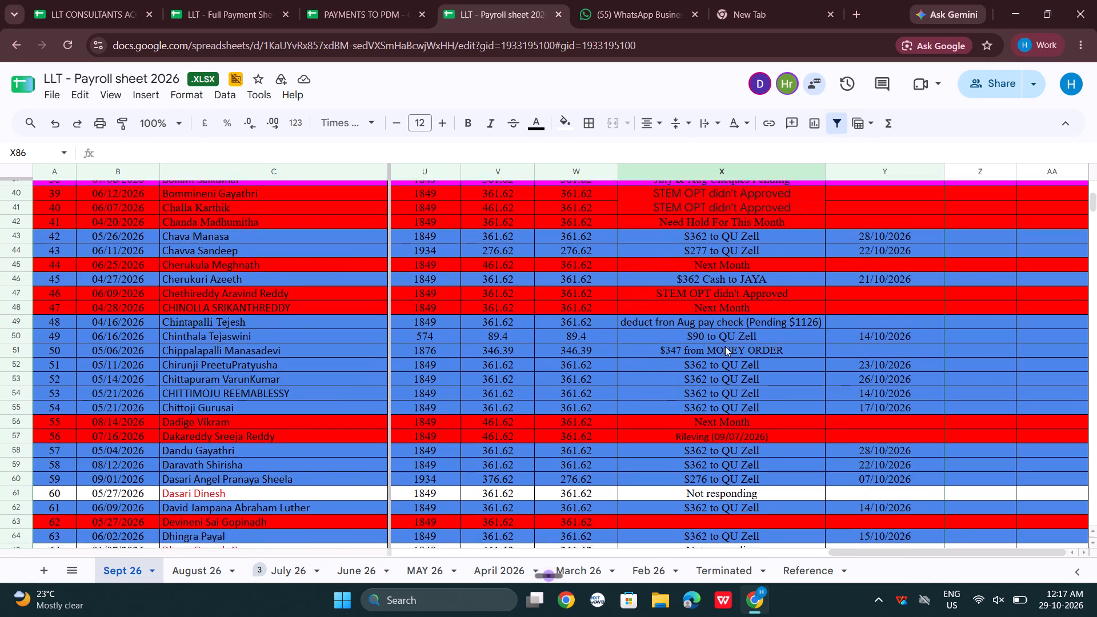
scroll(725, 346, "down", 2)
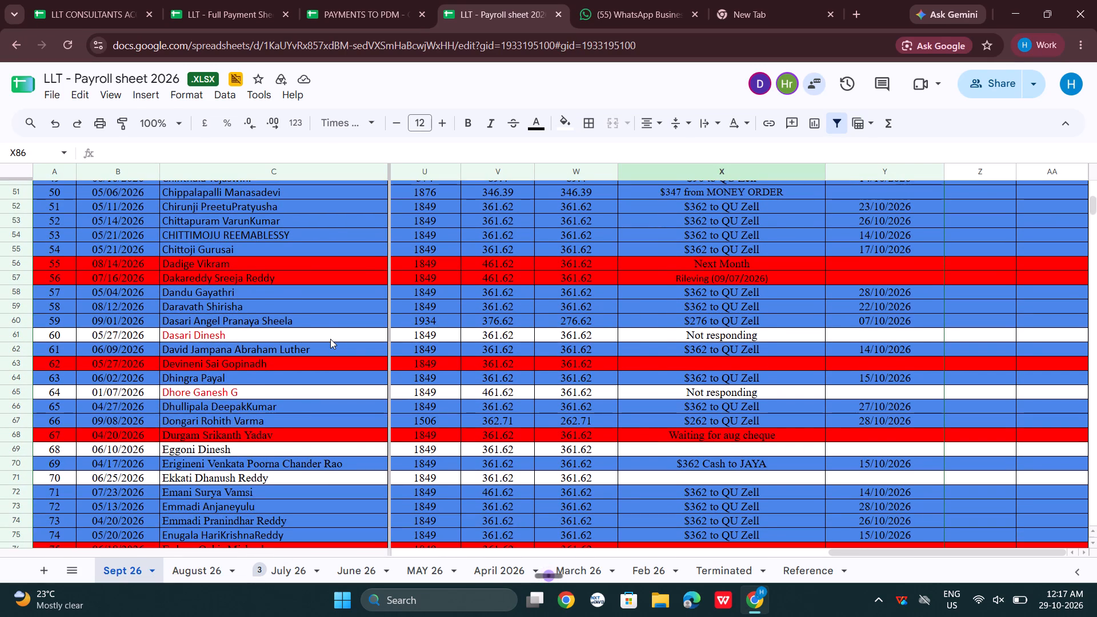
left_click(330, 339)
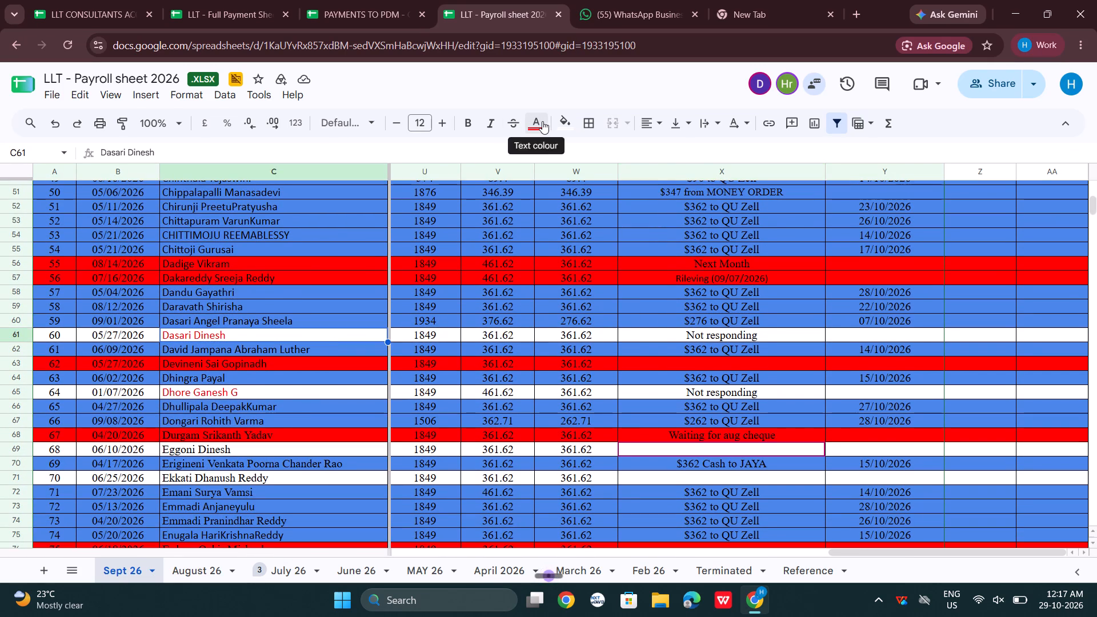
left_click(542, 121)
left_click(545, 169)
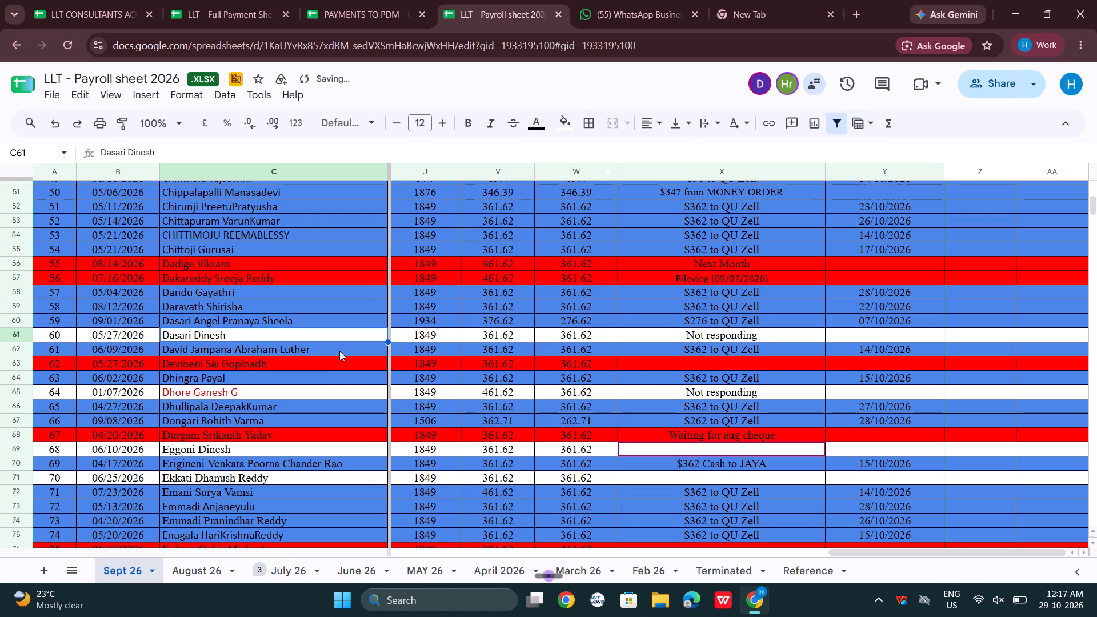
left_click(341, 392)
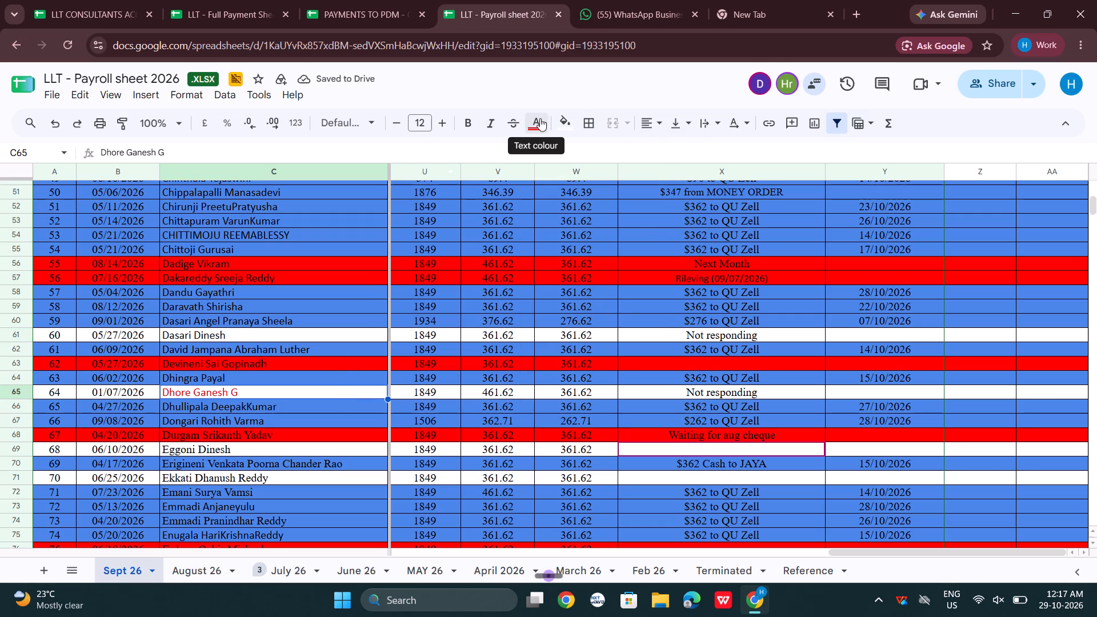
left_click(540, 118)
left_click(542, 174)
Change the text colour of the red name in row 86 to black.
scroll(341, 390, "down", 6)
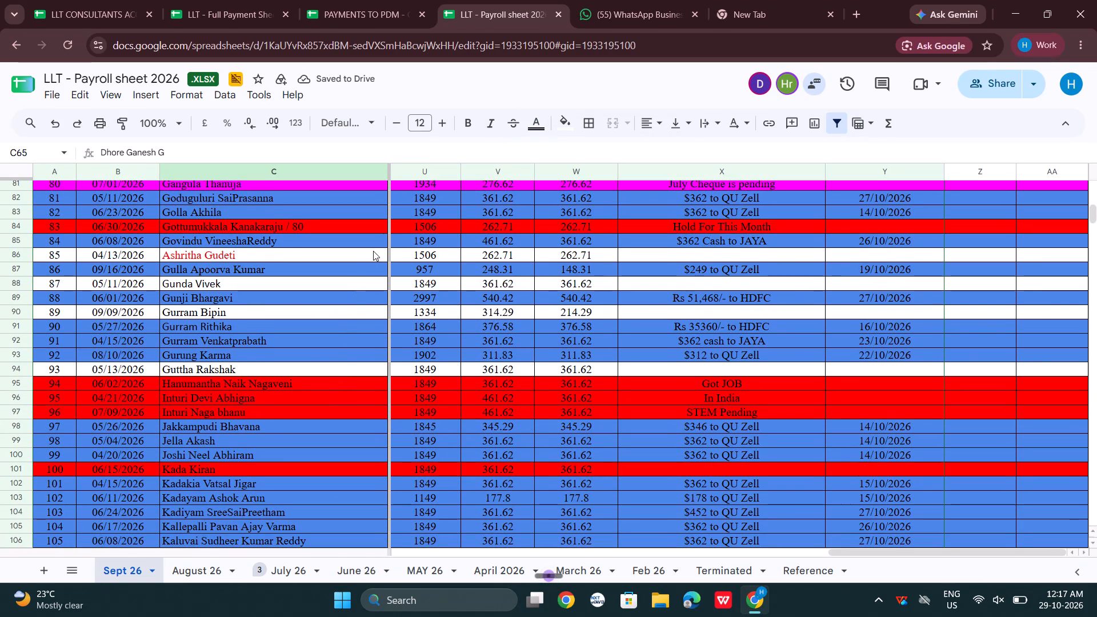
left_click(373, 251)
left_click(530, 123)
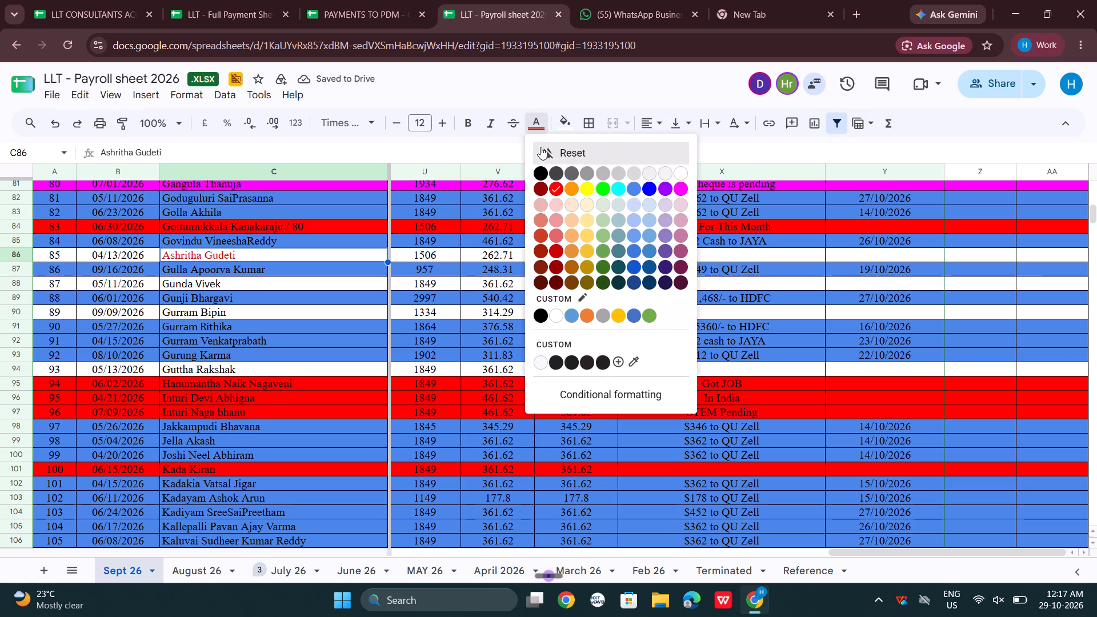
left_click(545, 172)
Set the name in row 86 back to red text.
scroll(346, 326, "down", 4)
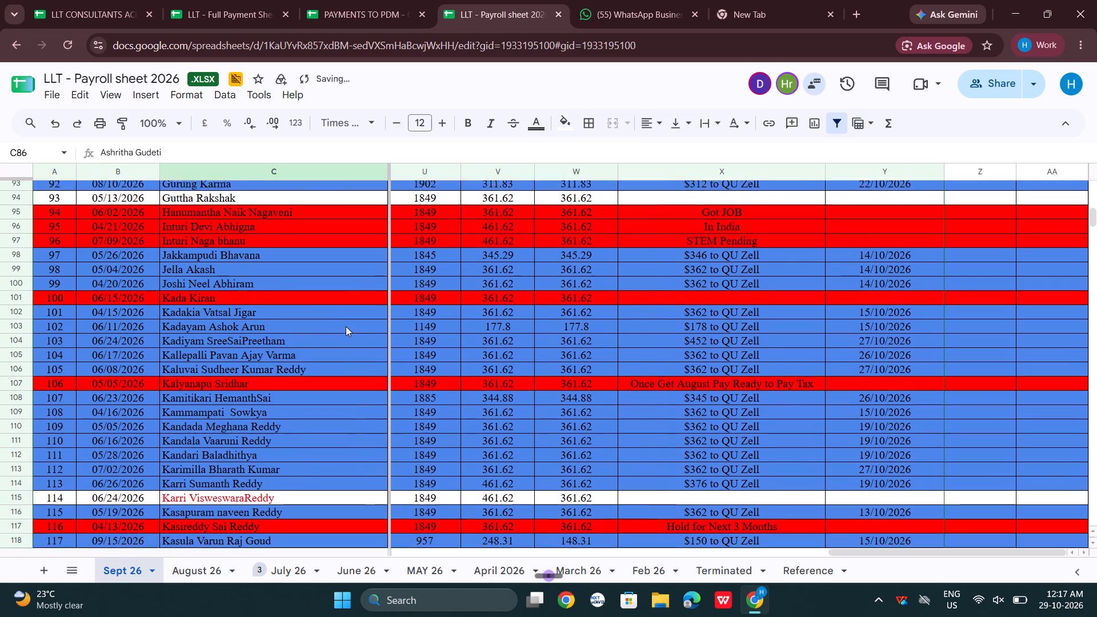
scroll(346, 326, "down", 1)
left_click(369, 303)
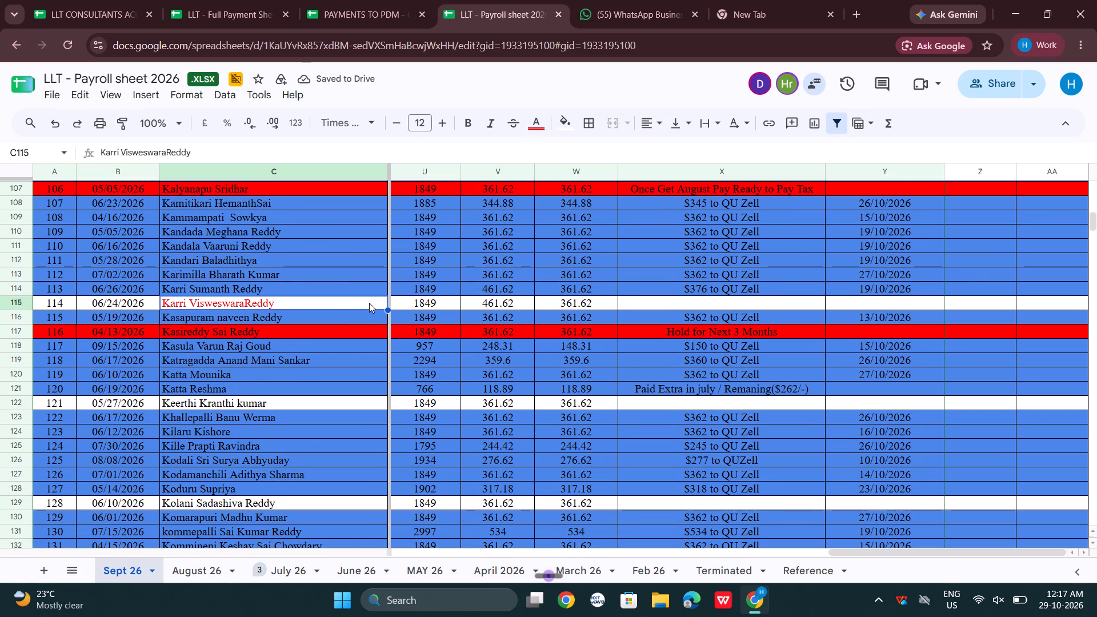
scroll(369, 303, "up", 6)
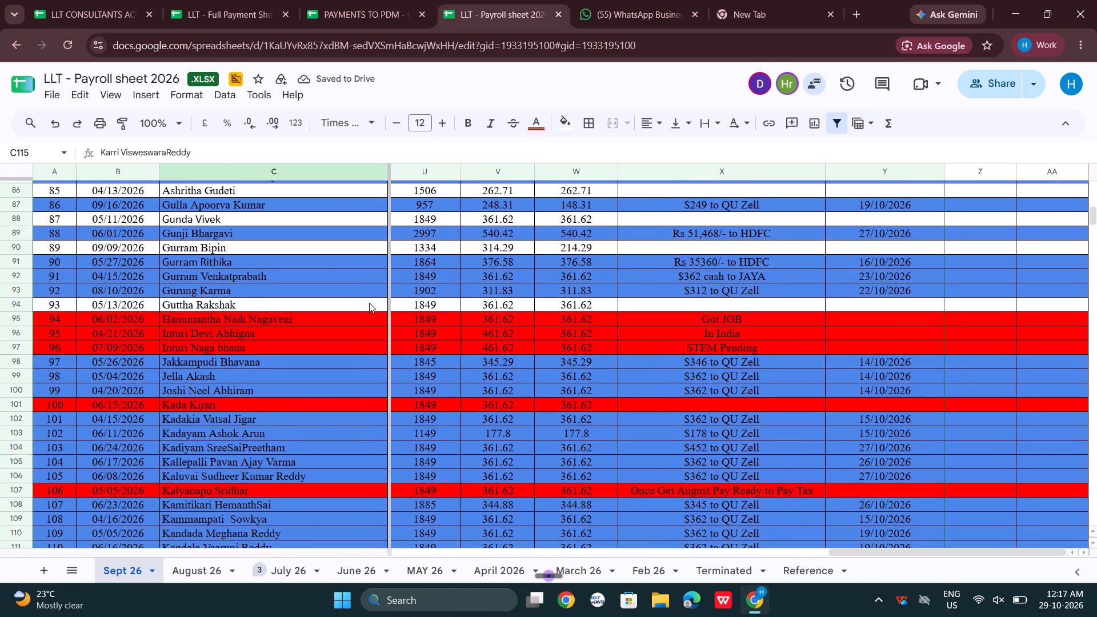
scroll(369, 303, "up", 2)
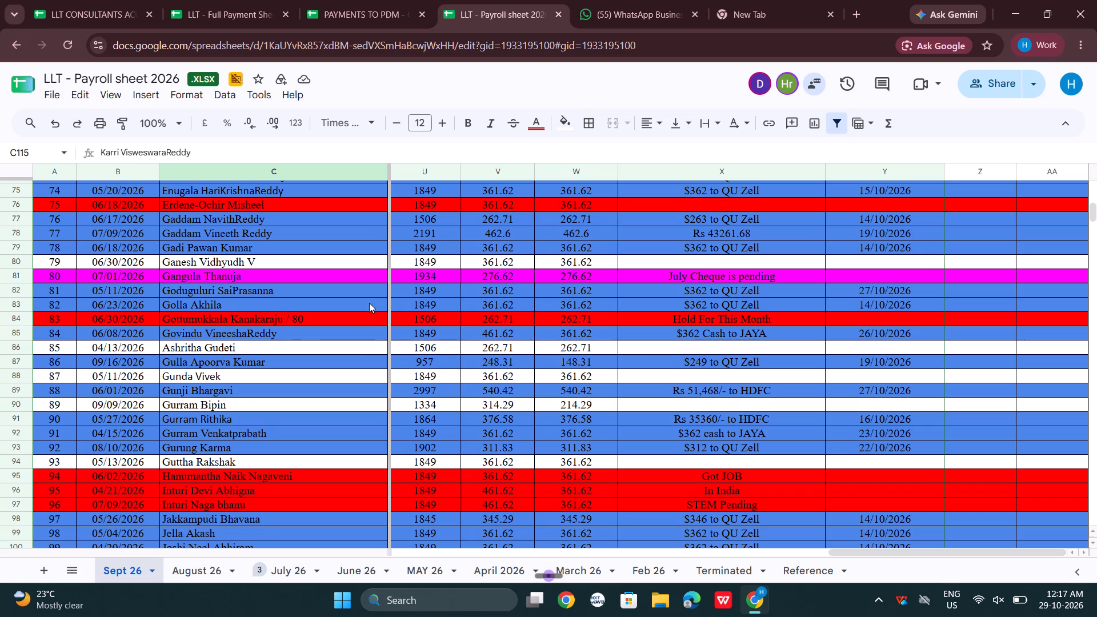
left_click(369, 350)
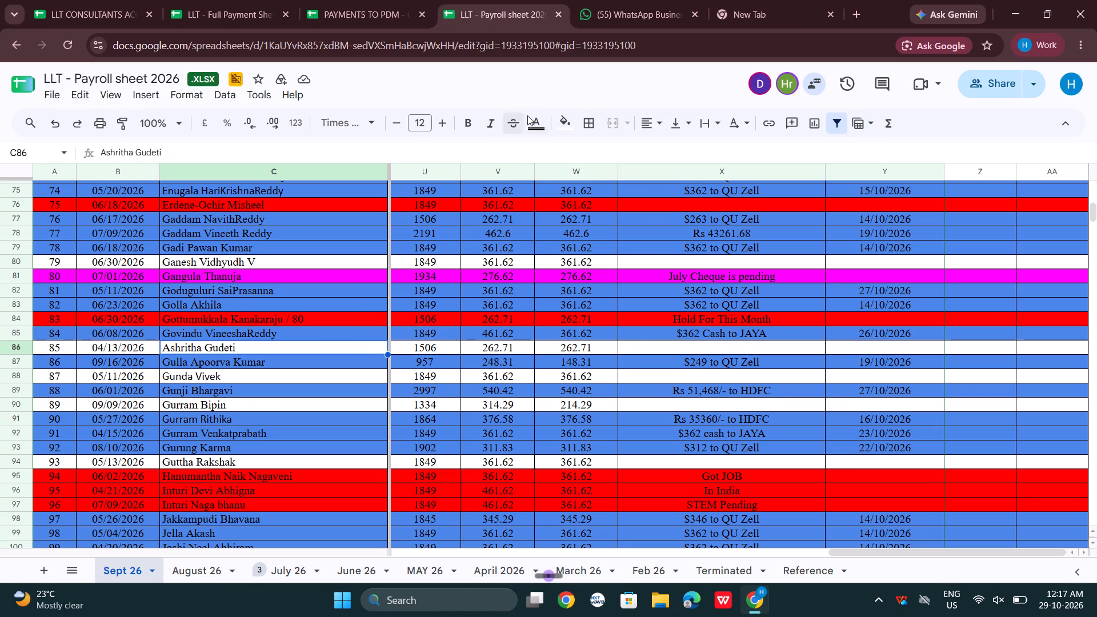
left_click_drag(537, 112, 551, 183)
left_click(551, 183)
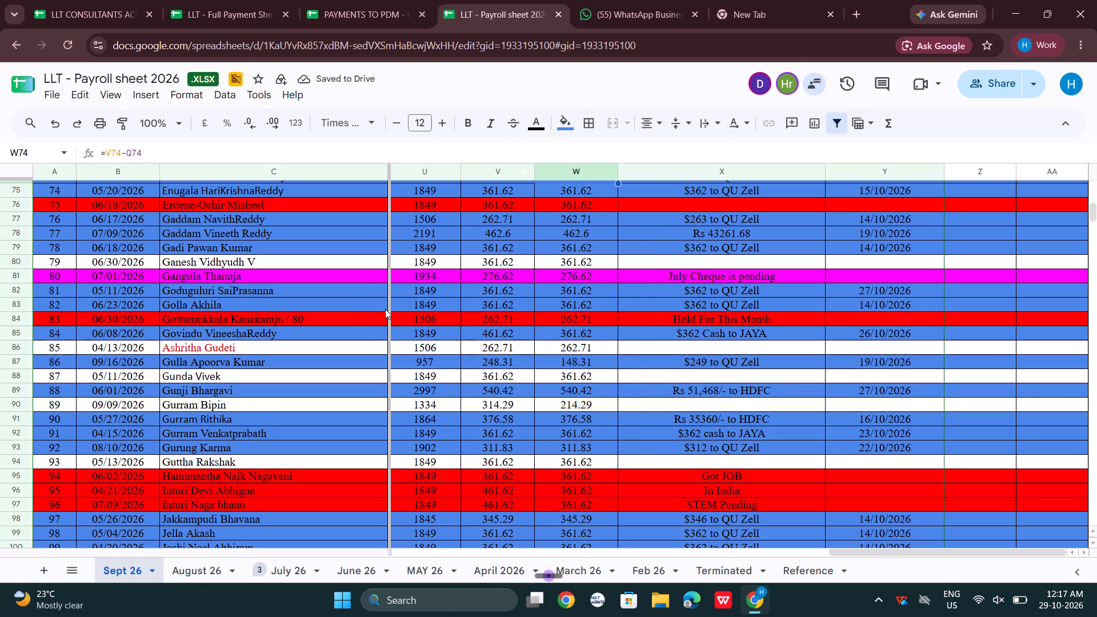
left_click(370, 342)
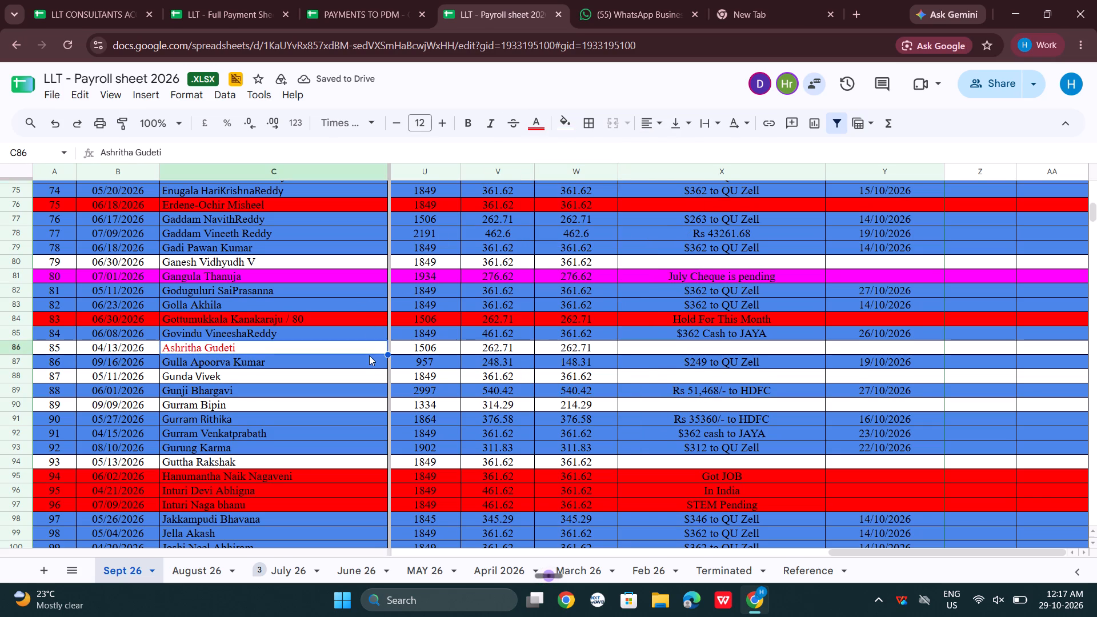
Change the text colour of the red name in row 196, marked "Not responding", to black.
scroll(369, 355, "down", 9)
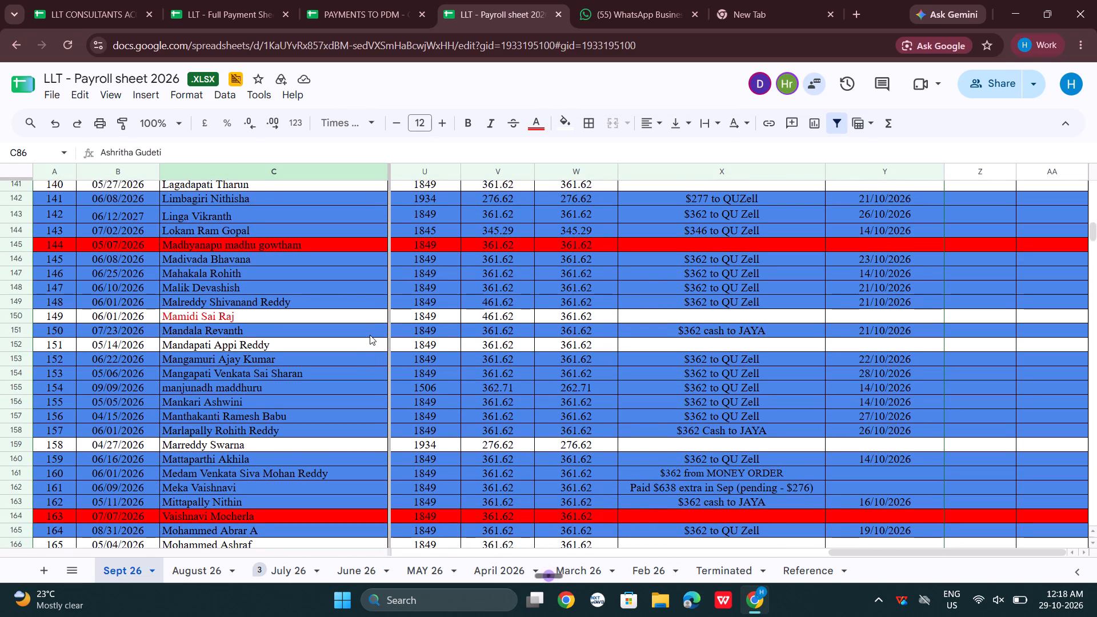
scroll(370, 335, "down", 8)
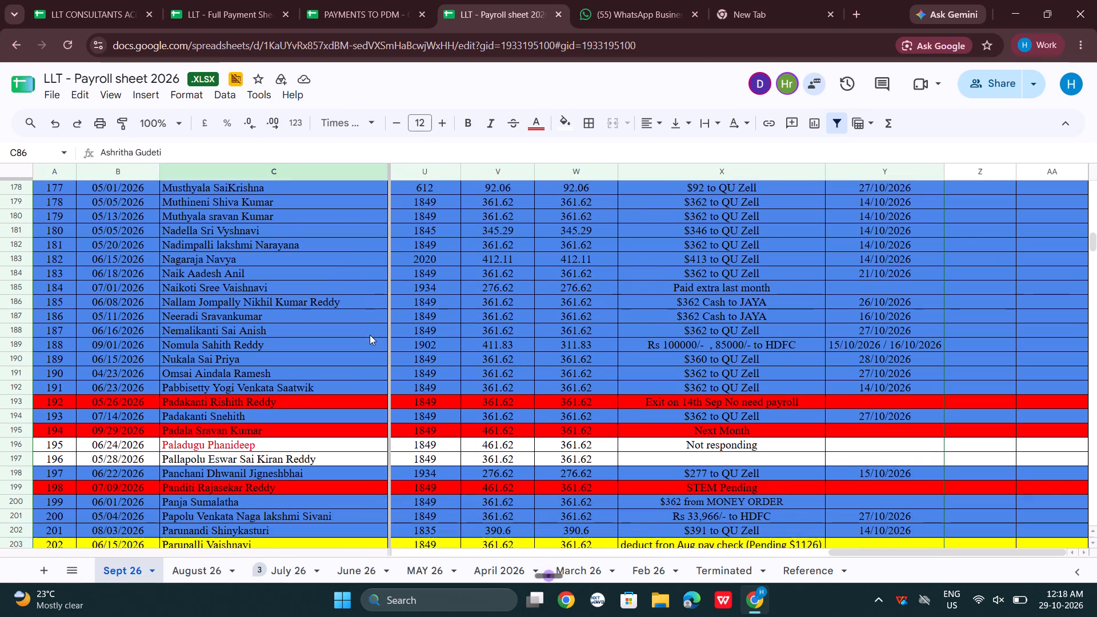
scroll(370, 335, "down", 1)
left_click(370, 378)
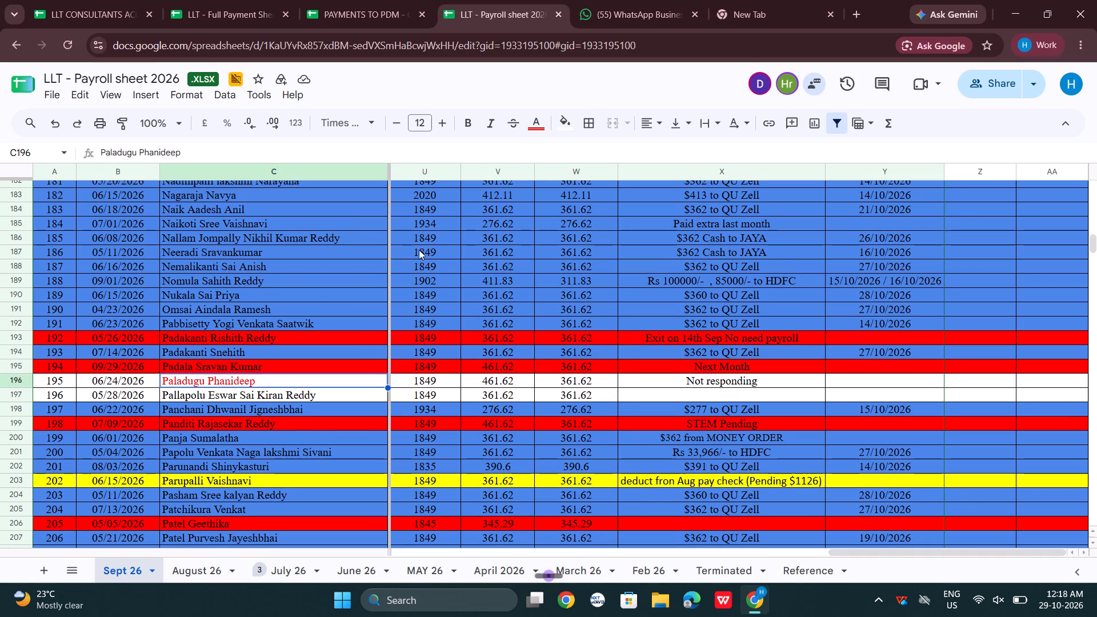
left_click(531, 130)
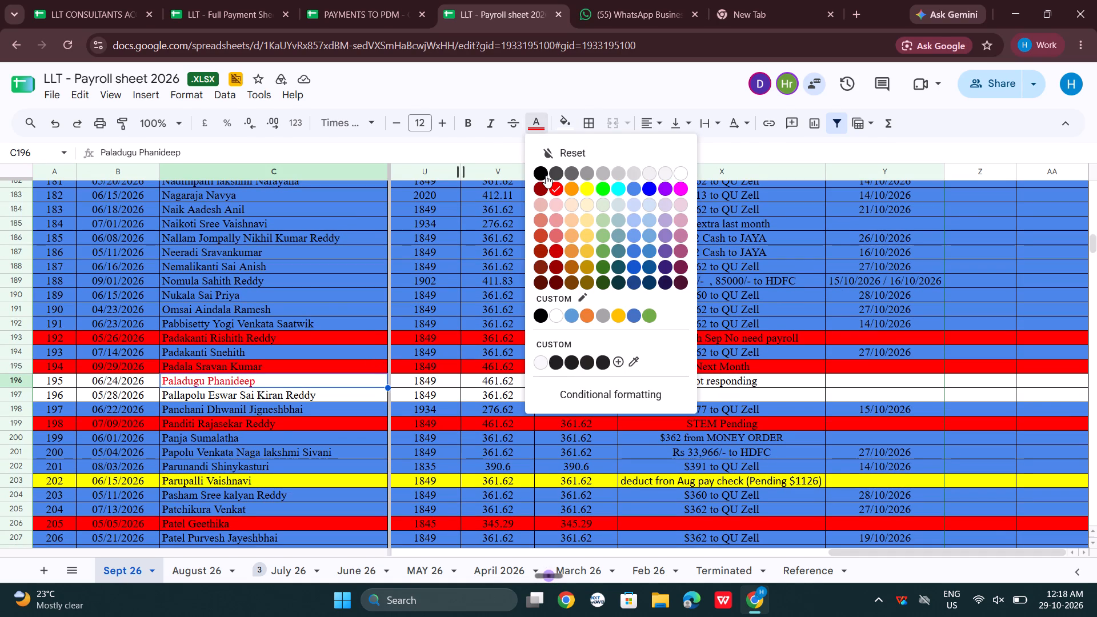
left_click(543, 174)
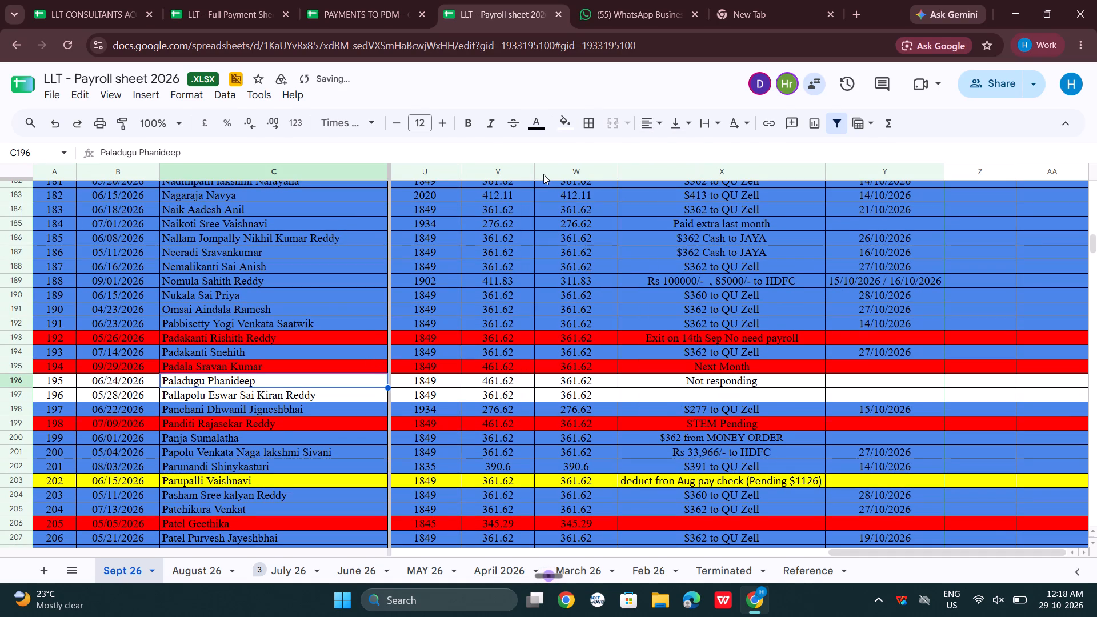
Filter the Payments Update column to show only the "Not responding" value.
scroll(362, 352, "down", 3)
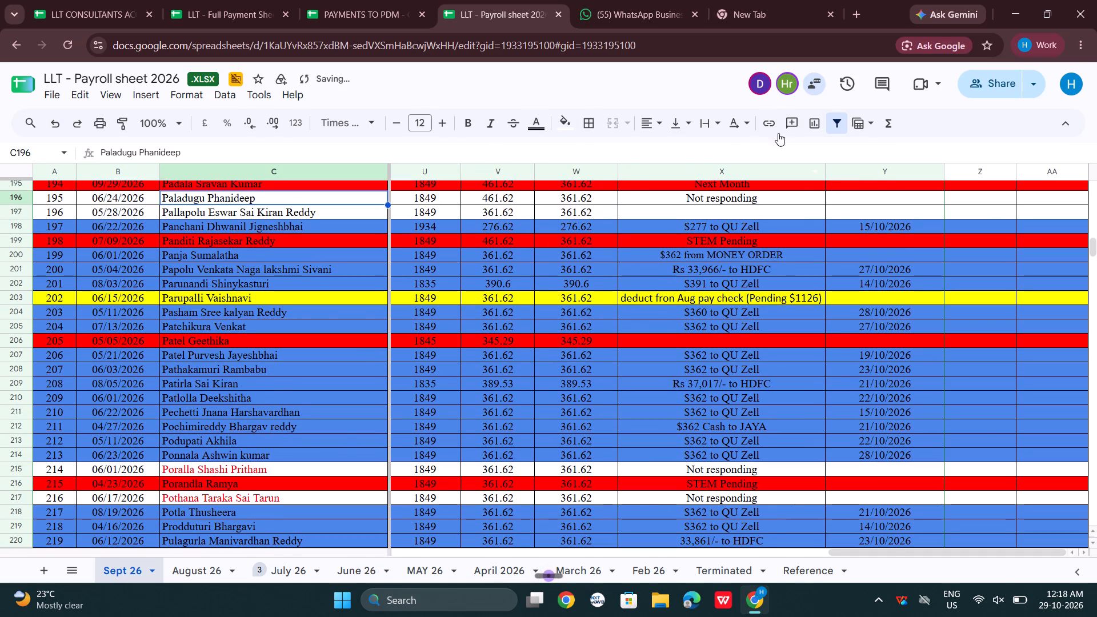
scroll(799, 181, "up", 19)
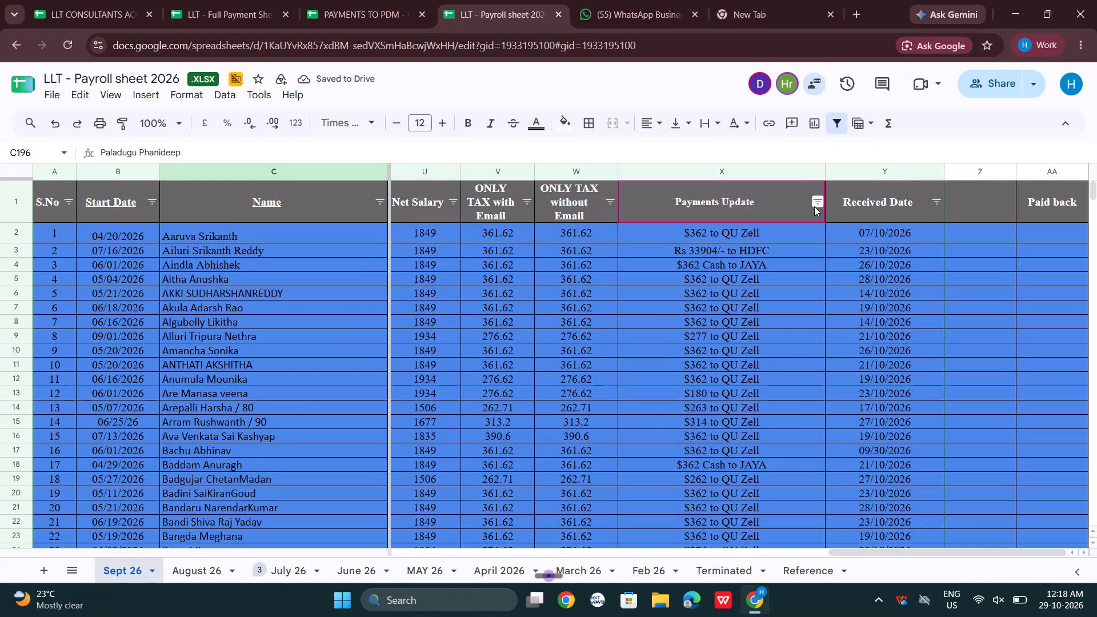
left_click(814, 206)
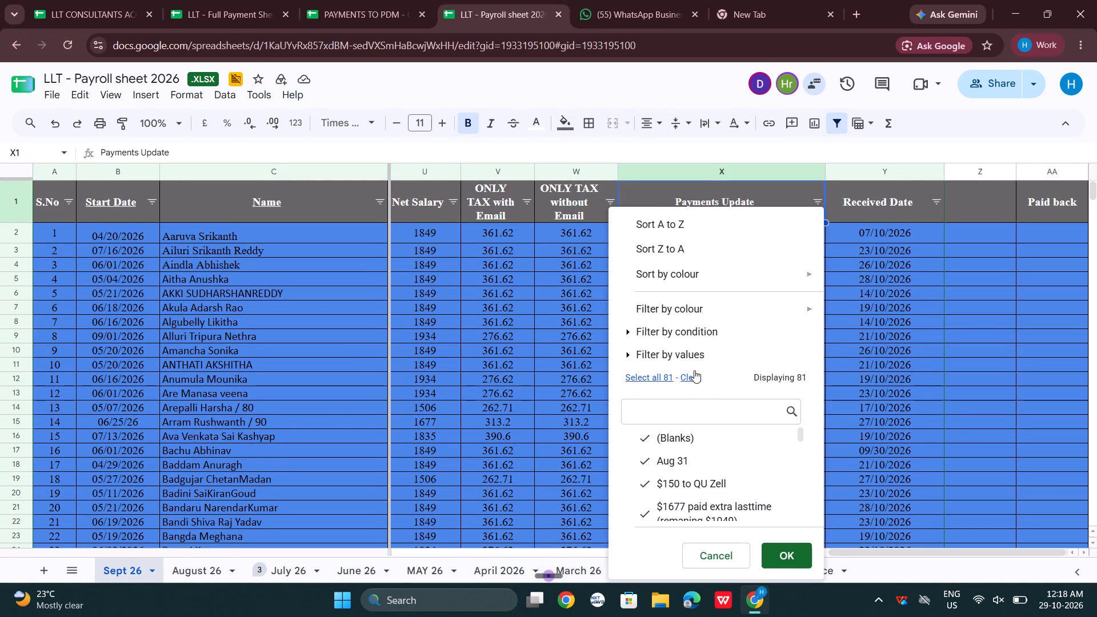
left_click(694, 370)
scroll(683, 470, "down", 4)
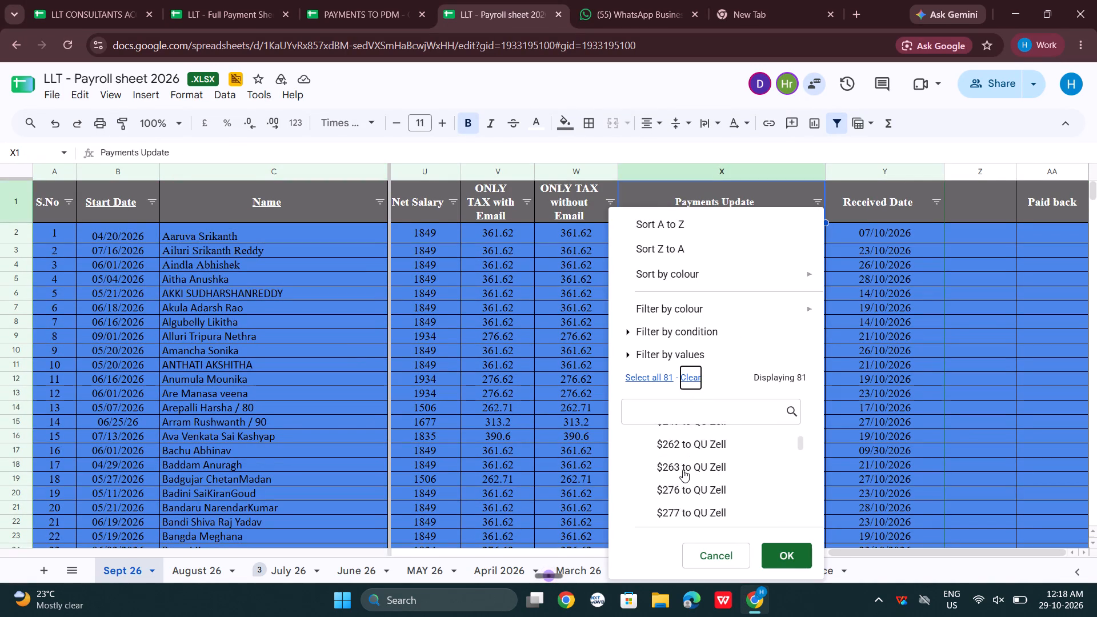
scroll(683, 470, "down", 8)
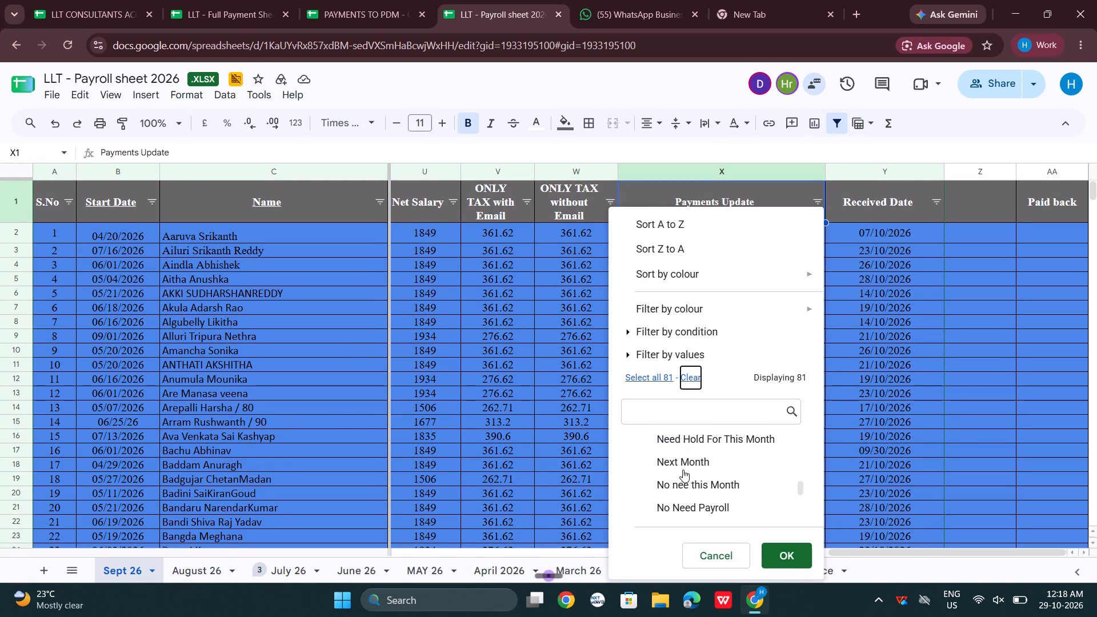
scroll(683, 470, "down", 1)
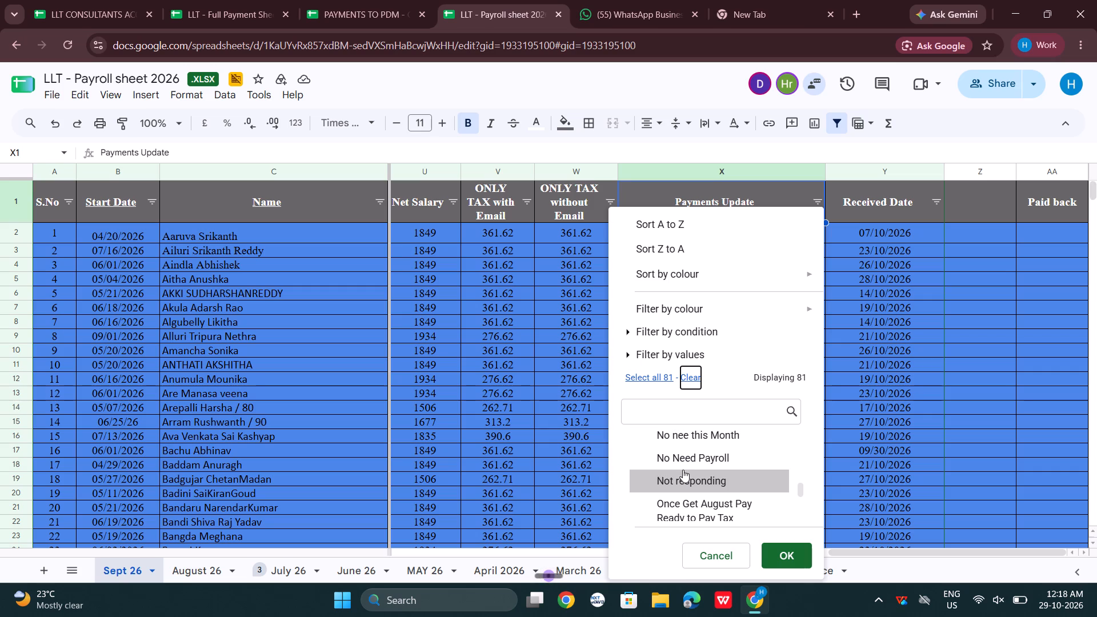
left_click(683, 470)
left_click(783, 545)
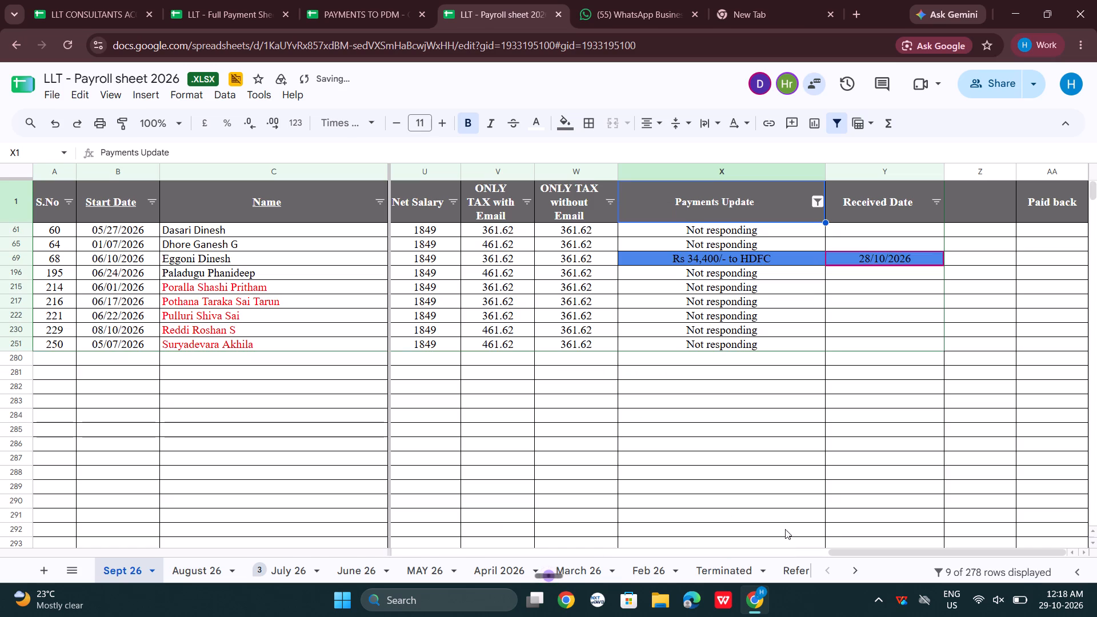
Change the text colour of the remaining red names in filtered rows 215, 217, 222, 230 and 251 to black.
left_click(333, 289)
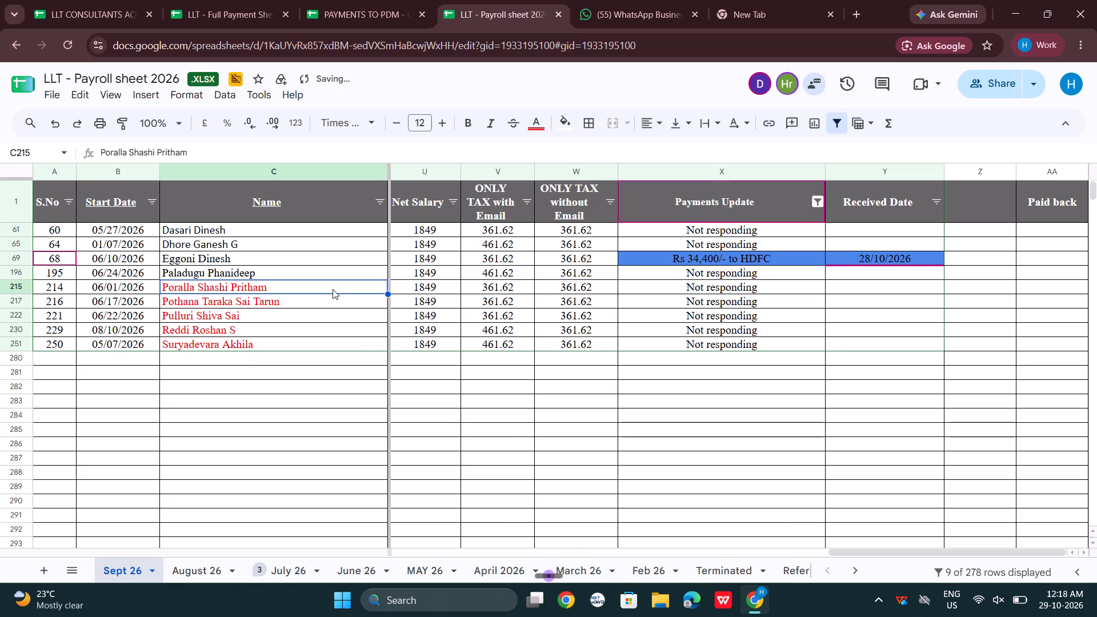
key("shift+Down")
key("shift+Down")
key("shift+Down")
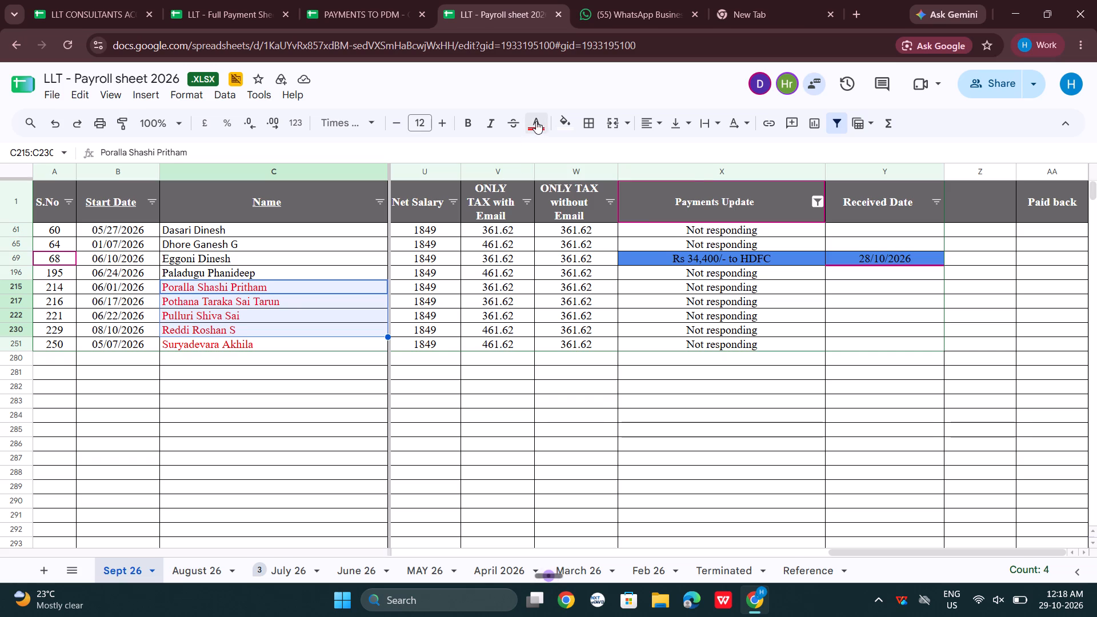
left_click_drag(536, 121, 541, 170)
left_click(541, 170)
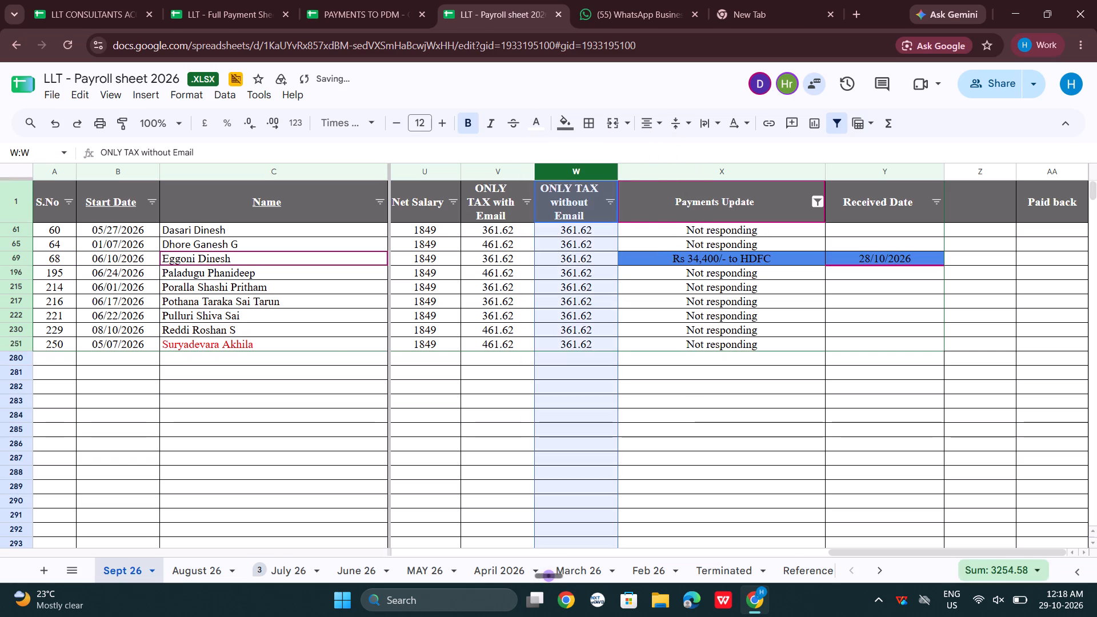
left_click(323, 349)
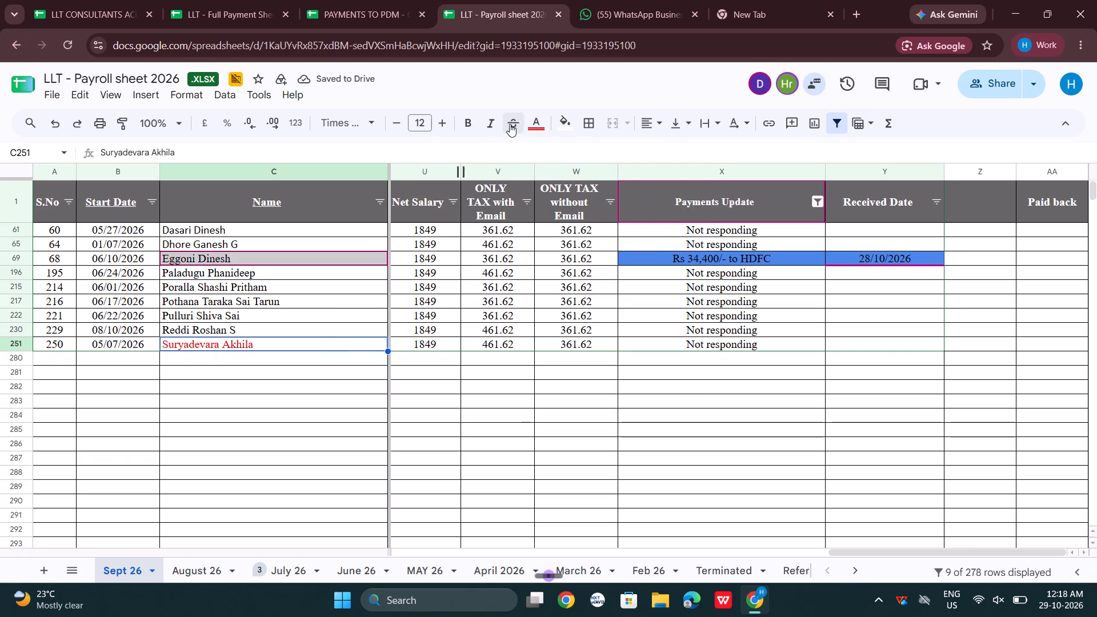
left_click(535, 123)
left_click(546, 171)
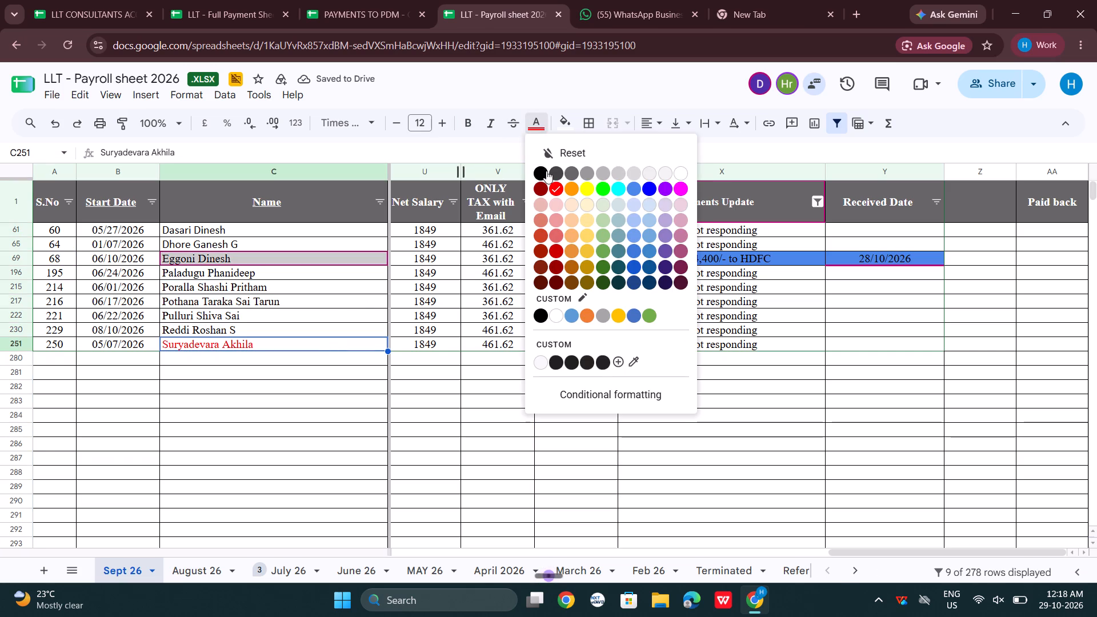
Reset the Payments Update column filter to include all values so every payroll row shows again.
left_click(818, 205)
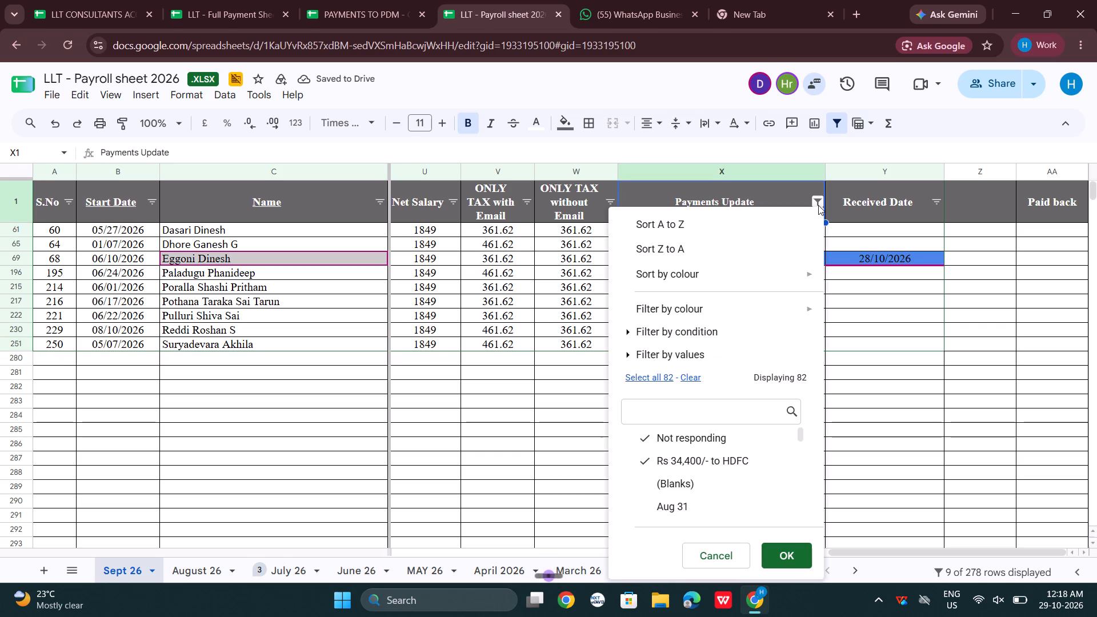
left_click(692, 378)
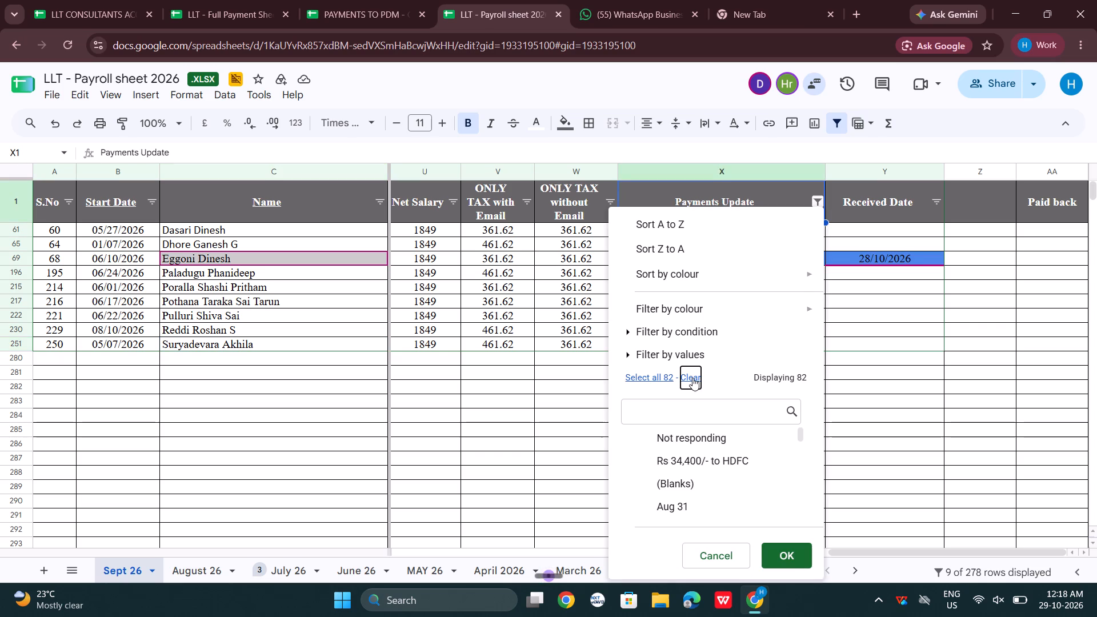
left_click(668, 378)
left_click(768, 549)
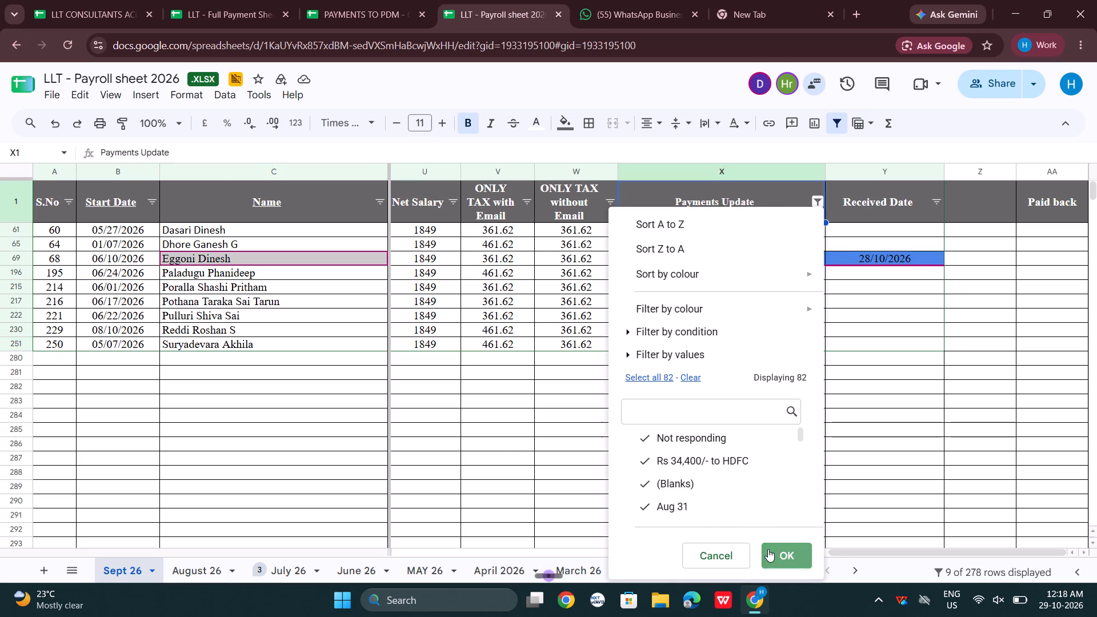
Fill the whole of row 69, marked "Rs 34,400/- to HDFC", with the blue used for paid consultants.
scroll(786, 315, "down", 4)
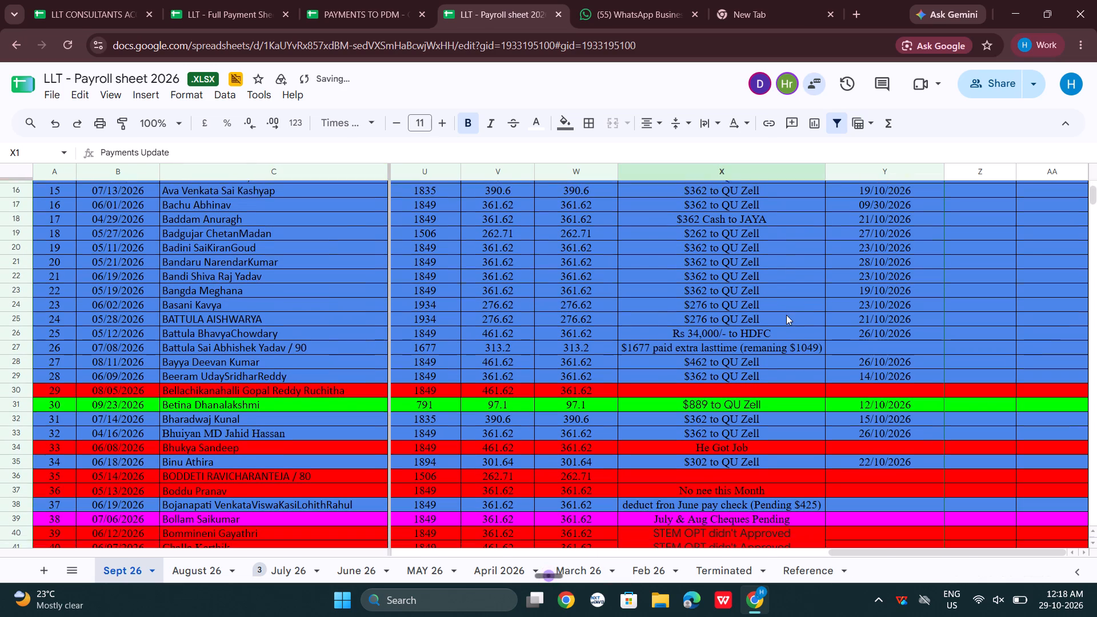
scroll(786, 315, "up", 1)
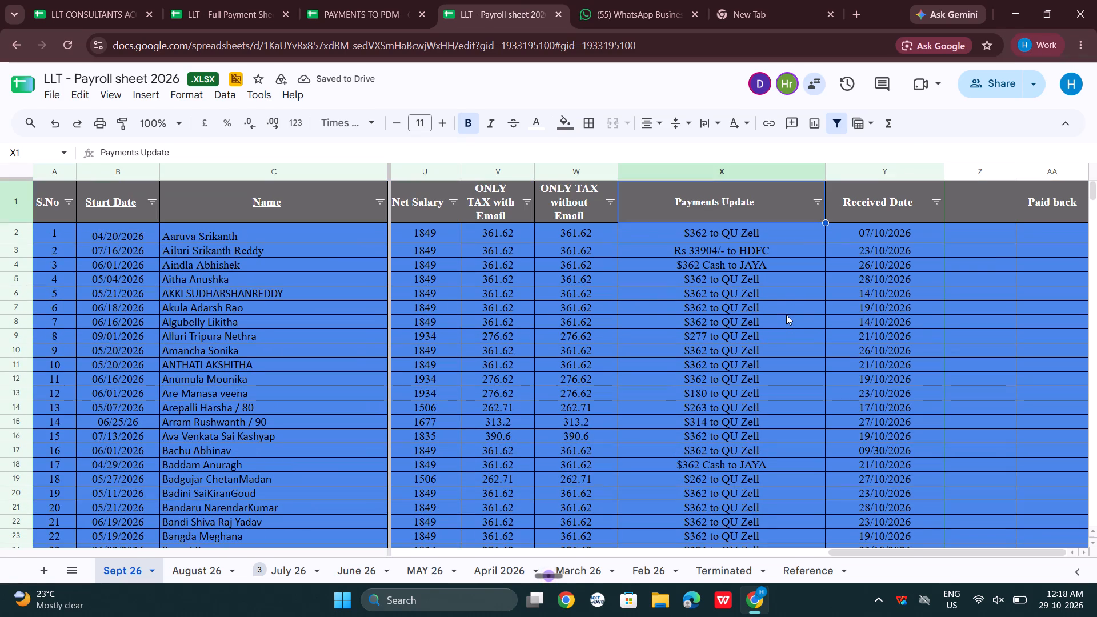
scroll(461, 431, "down", 4)
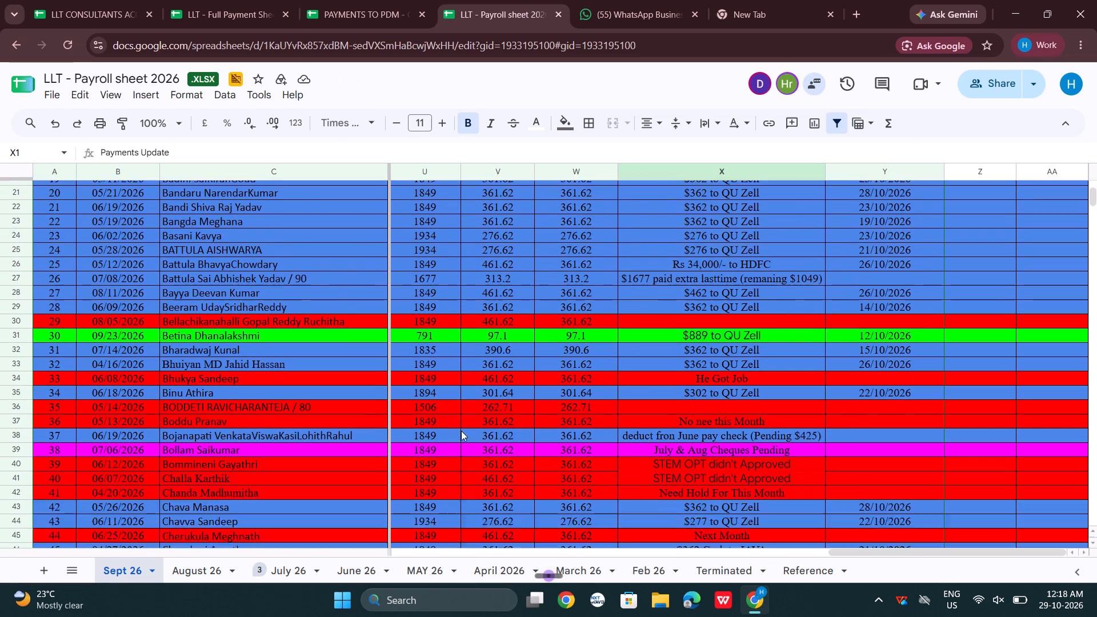
scroll(461, 431, "down", 6)
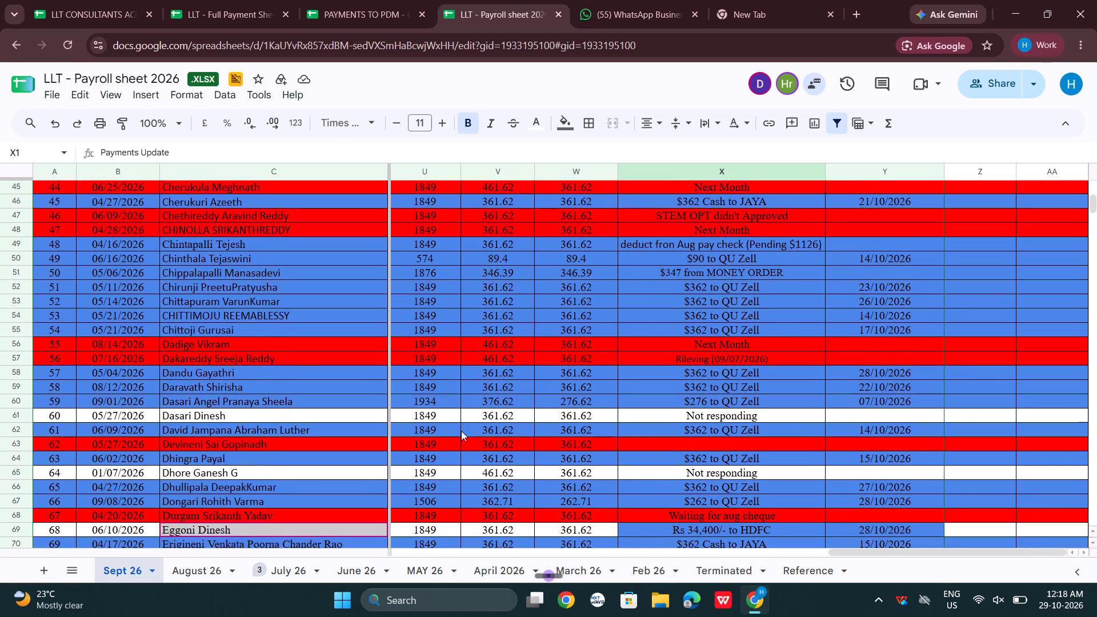
scroll(461, 431, "down", 2)
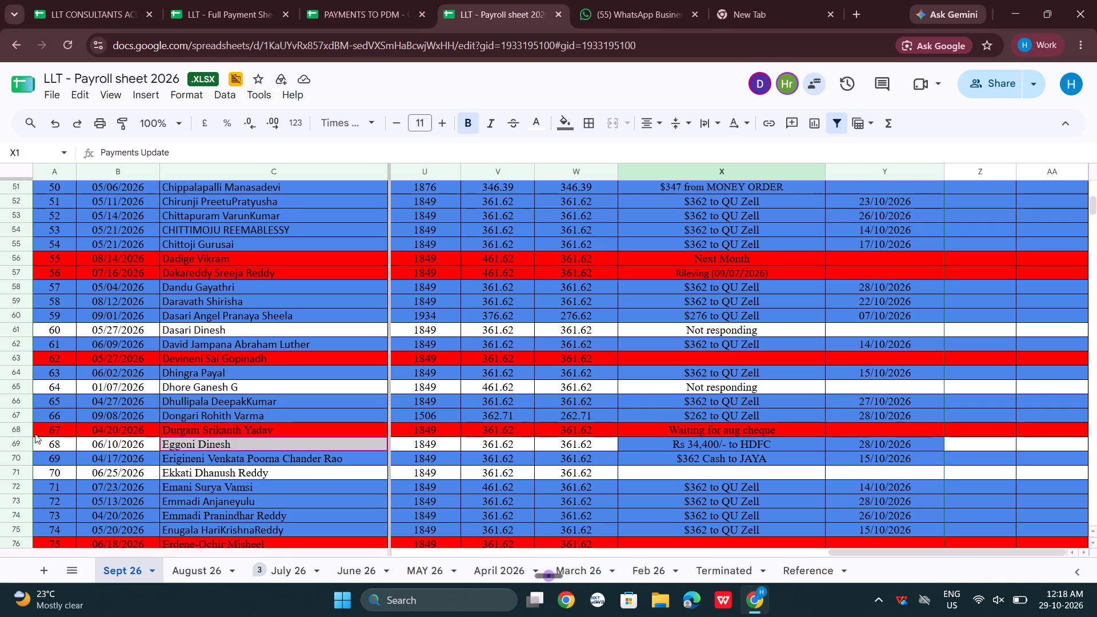
left_click(20, 441)
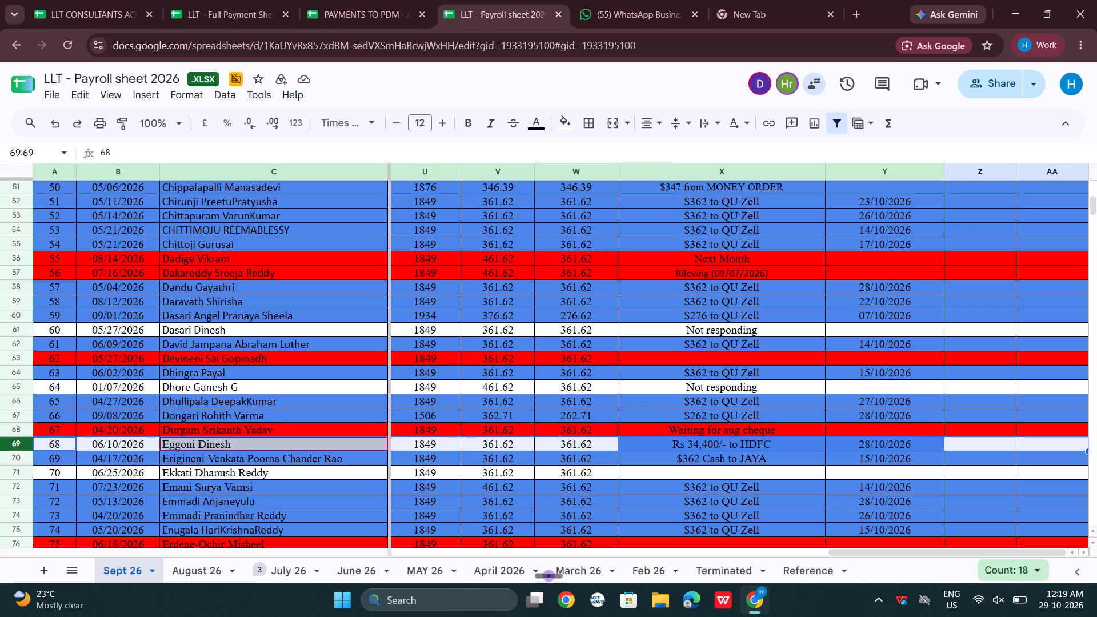
left_click(576, 127)
left_click(575, 126)
left_click(662, 189)
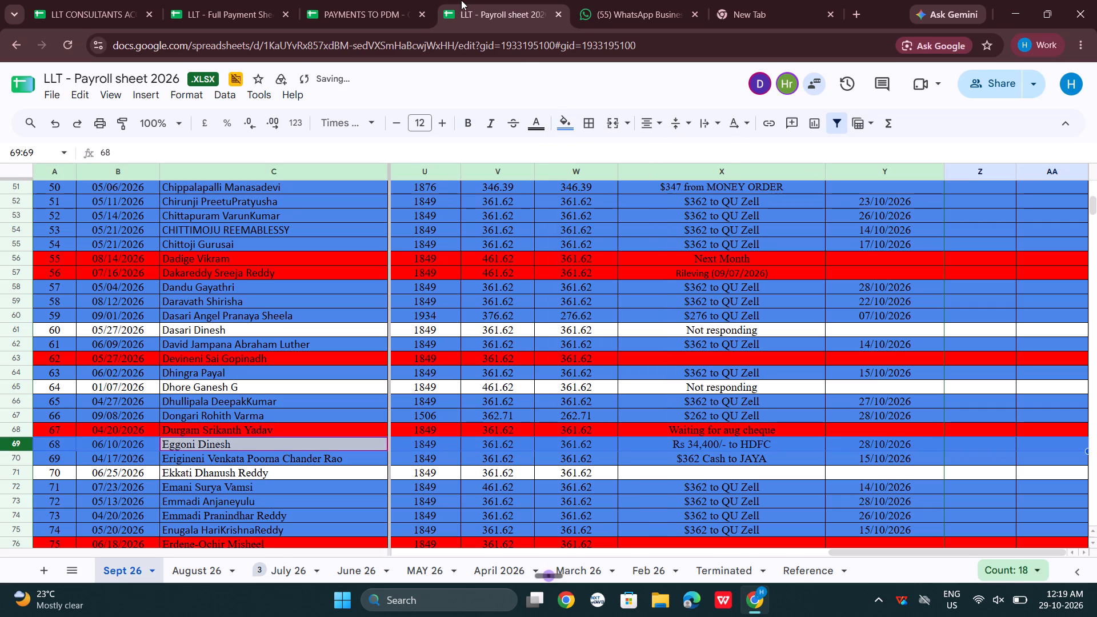